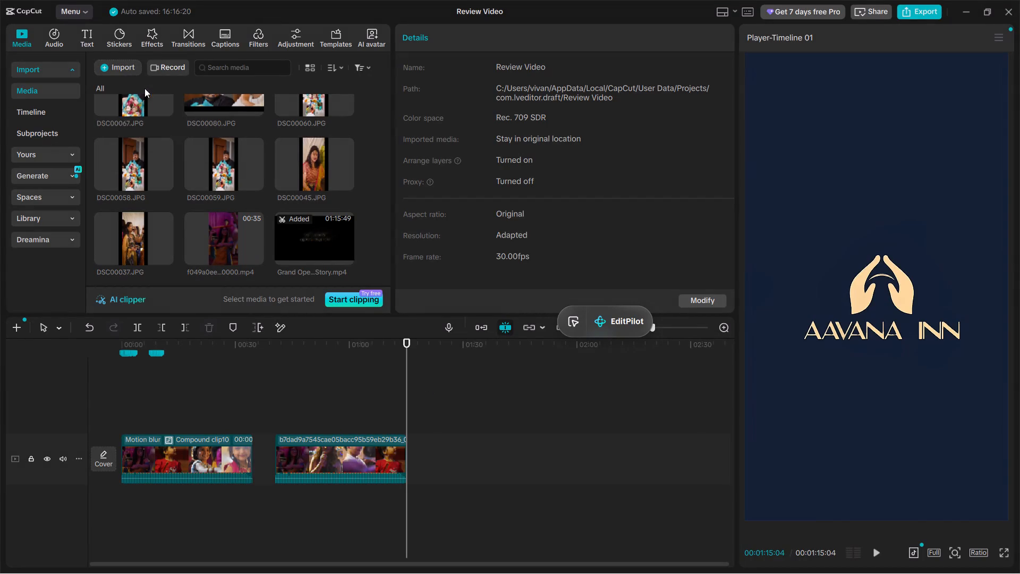
scroll(160, 184, "down", 2)
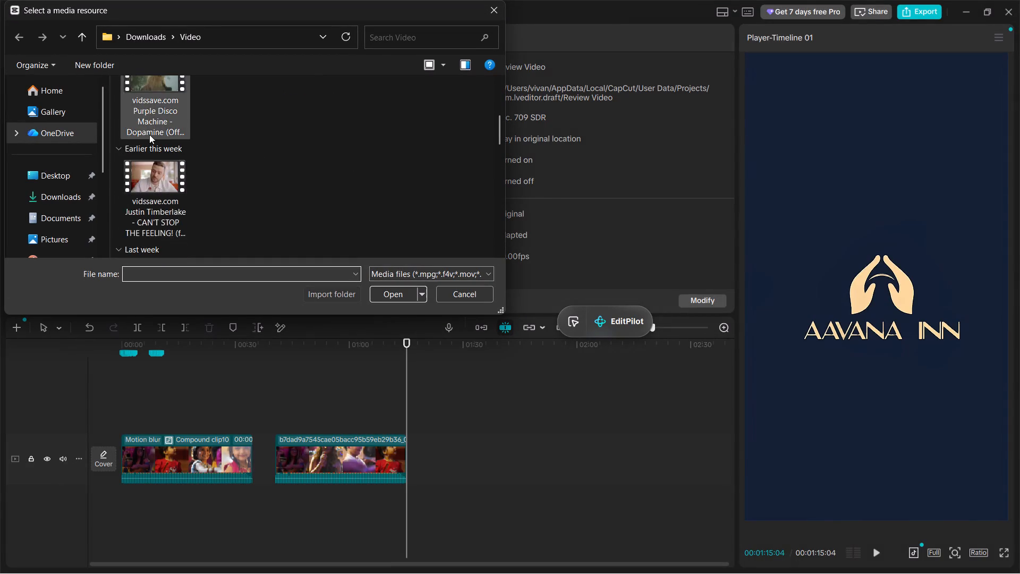
scroll(149, 134, "up", 3)
left_click(48, 207)
left_click(46, 203)
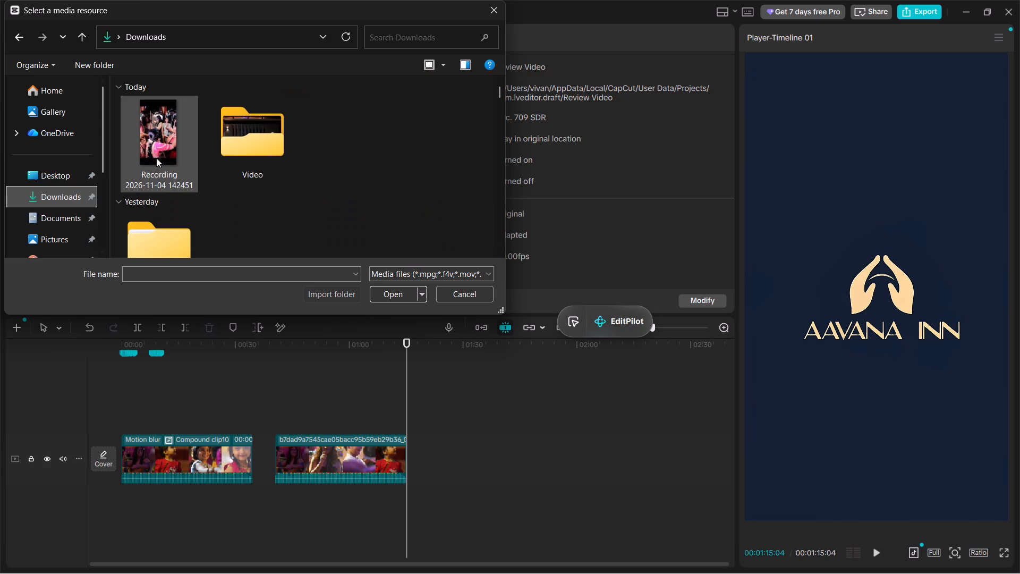
left_click(155, 141)
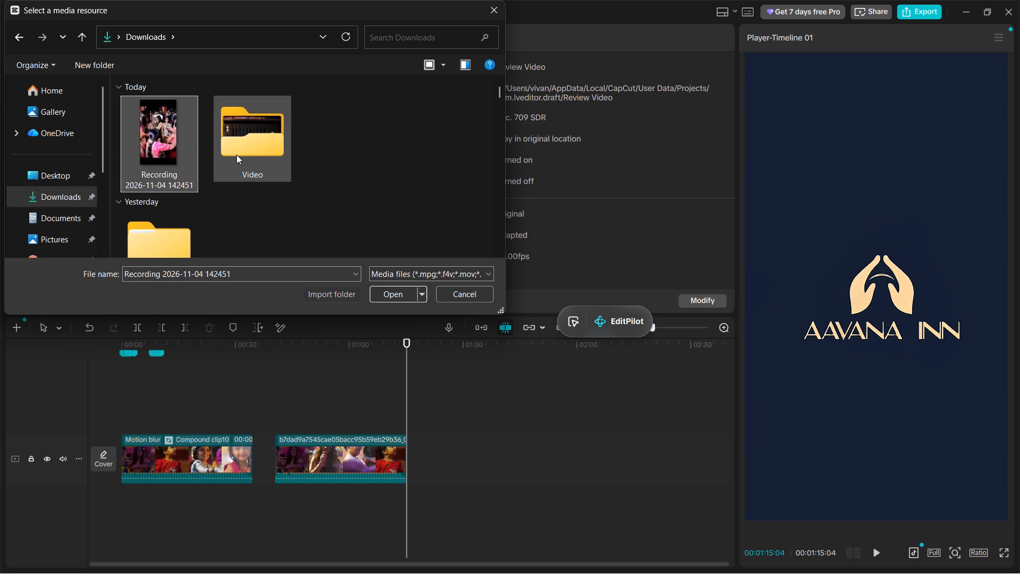
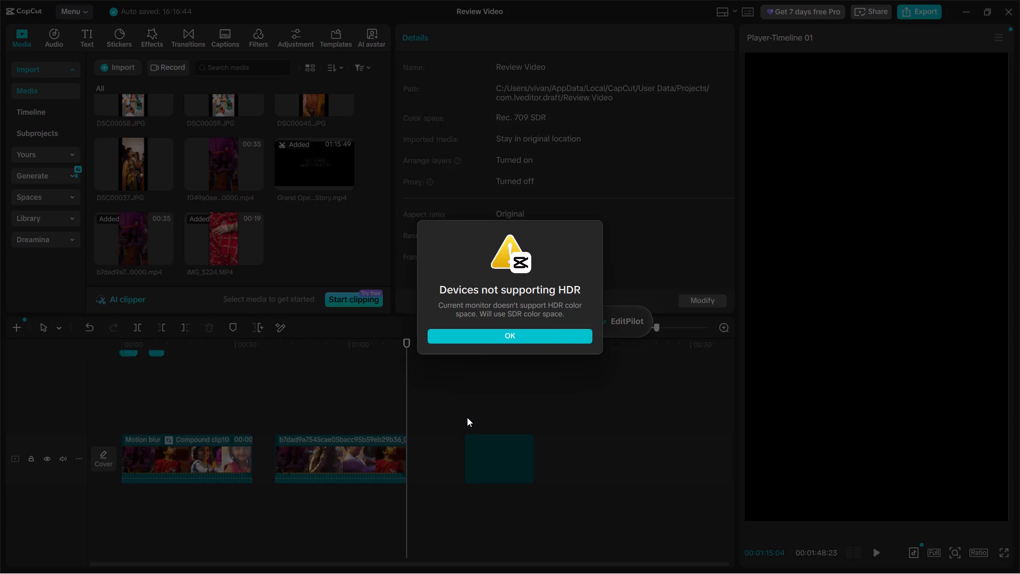
Dismiss the notice about devices not supporting HDR.
left_click(468, 417)
left_click(483, 322)
left_click(501, 330)
Play the IMG_3224.MP4 clip on the timeline from its beginning to review its footage.
left_click(465, 418)
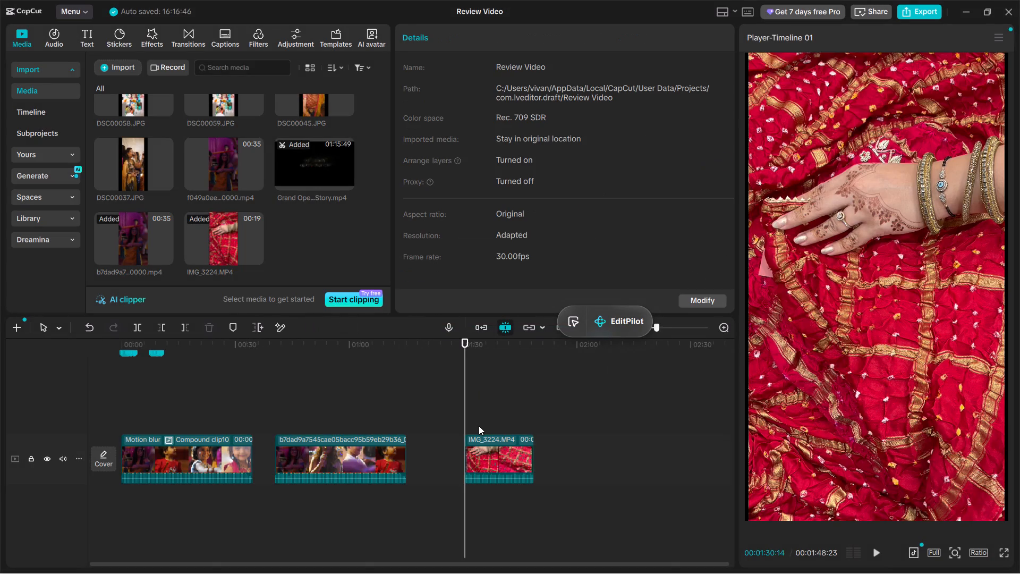
scroll(473, 426, "up", 9, "ctrl")
key("space")
scroll(490, 436, "down", 2, "alt")
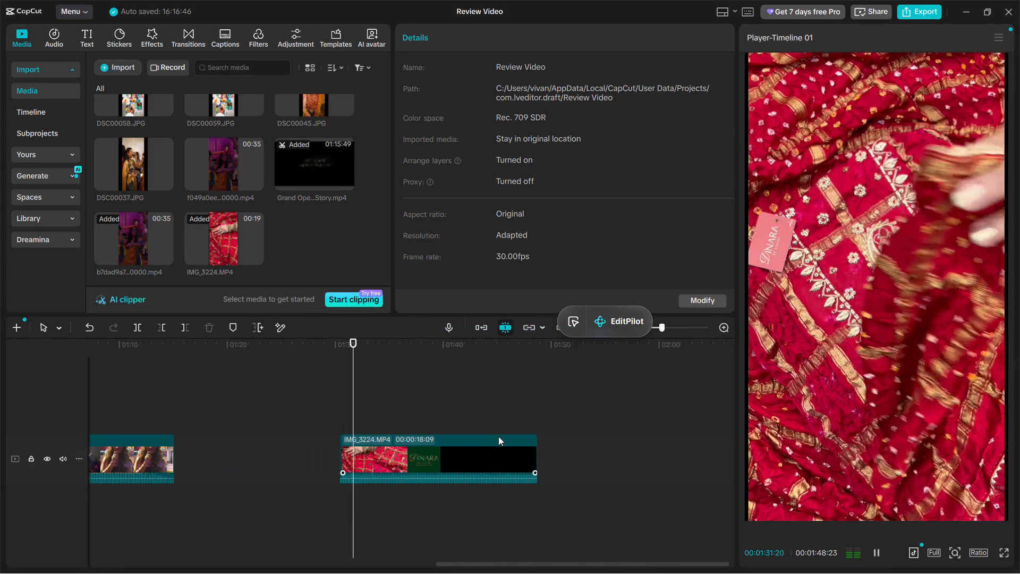
scroll(404, 445, "up", 2, "ctrl")
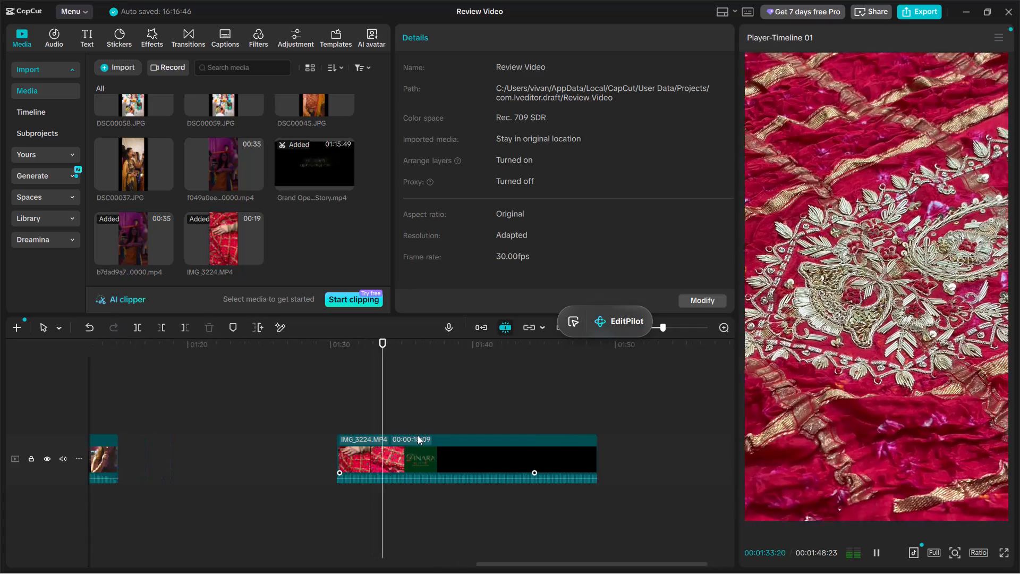
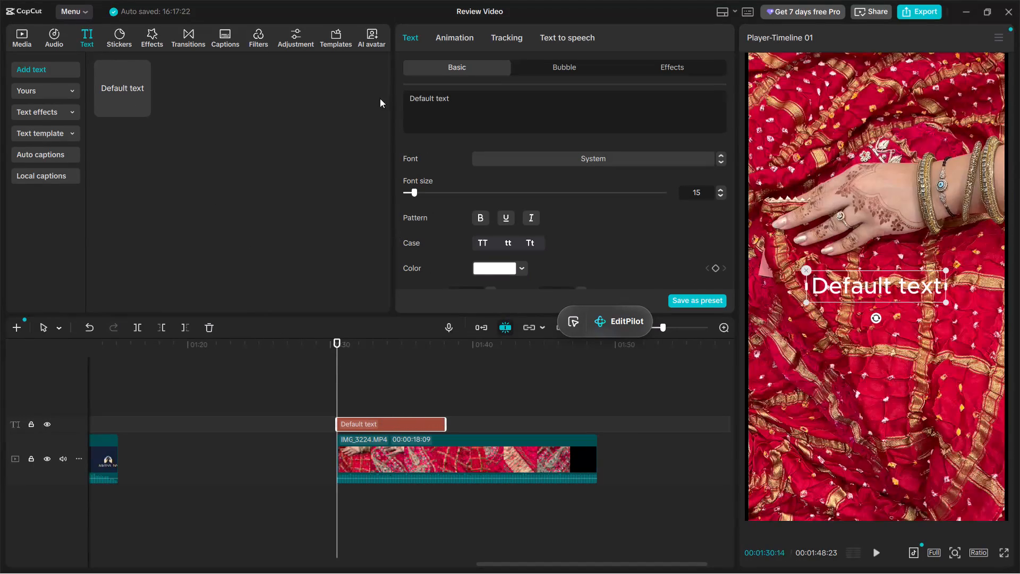
Replace the default wording of the text over the IMG_3224.MP4 clip with "Bandhani Gharchola".
left_click(466, 124)
key("ctrl+a")
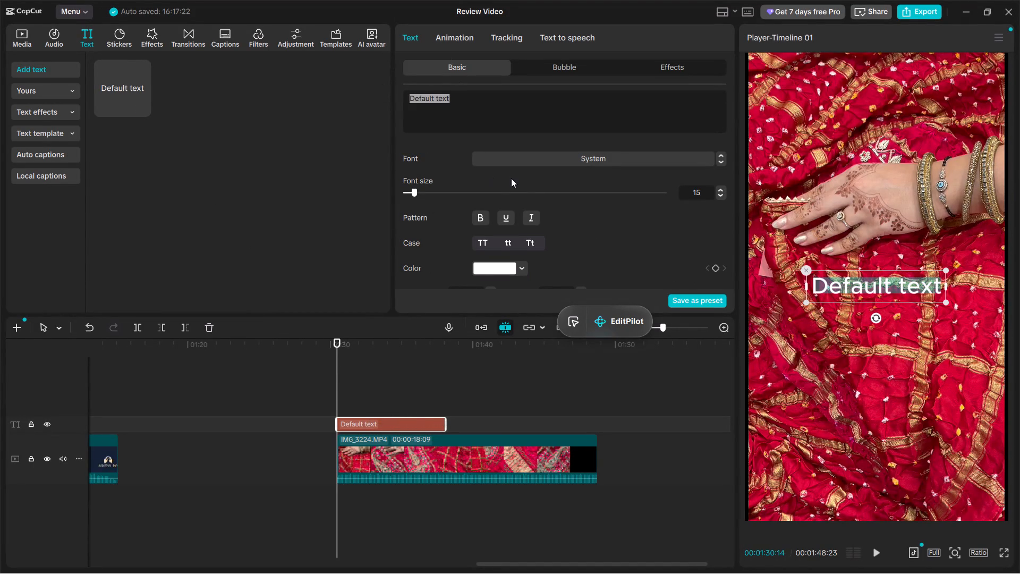
key("ctrl+v")
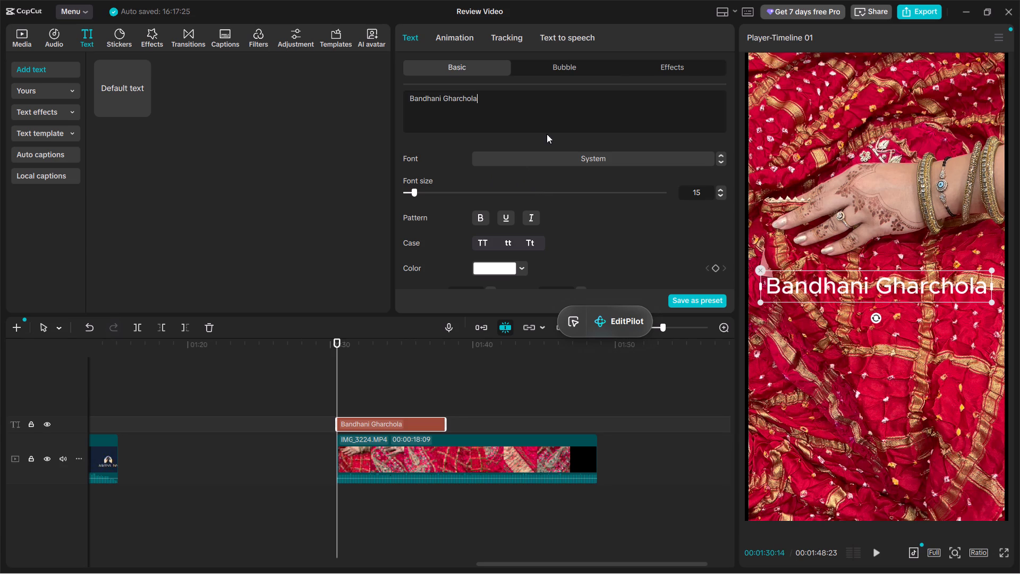
Search the available fonts for "jakarta" to find a typeface for the Bandhani Gharchola text.
left_click(556, 160)
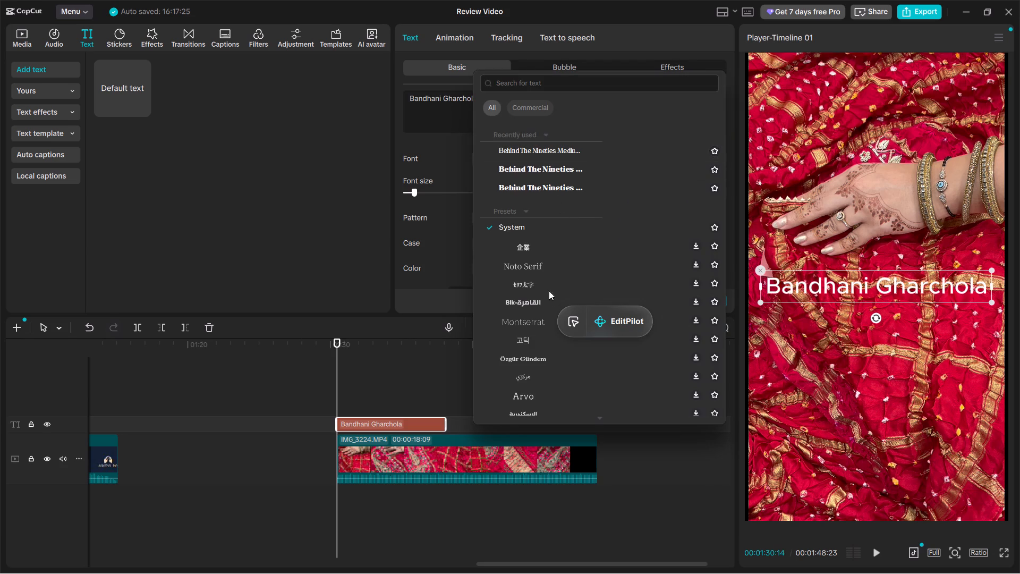
scroll(540, 313, "down", 3)
scroll(501, 249, "down", 5)
scroll(518, 247, "up", 5)
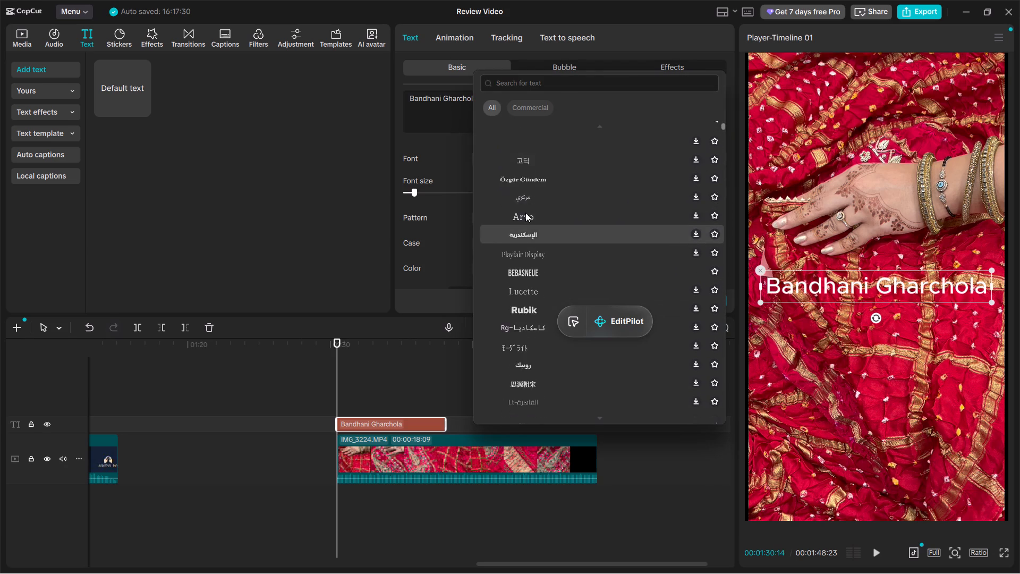
left_click(520, 82)
type("jak")
key("a")
key("r")
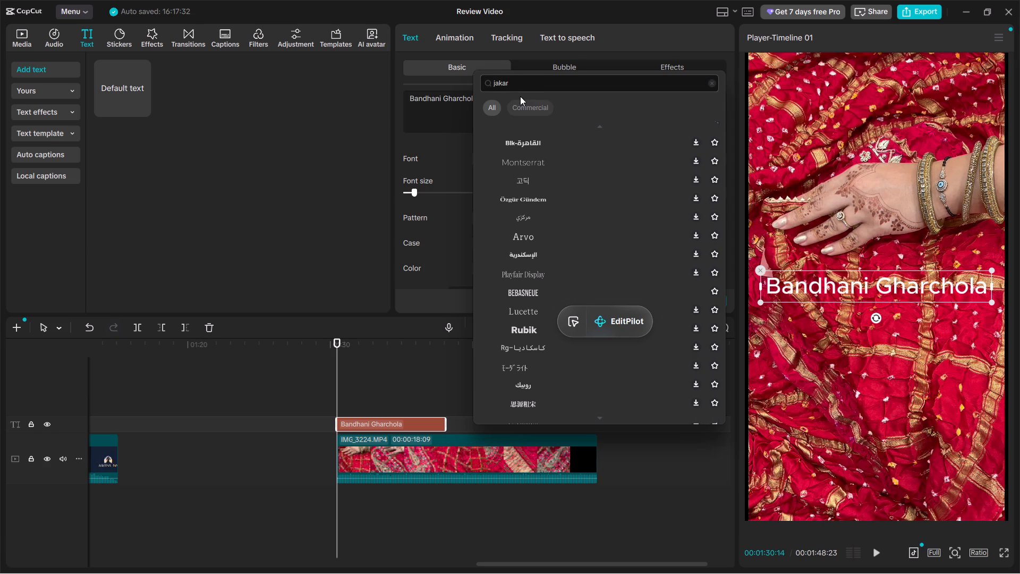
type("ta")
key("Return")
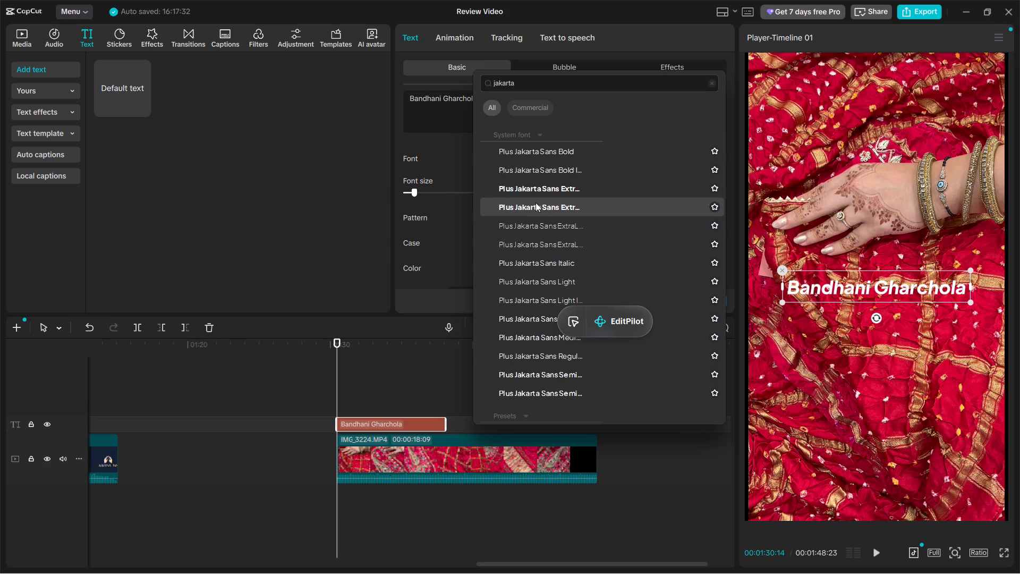
Set the font of the Bandhani Gharchola text to Plus Jakarta Sans ExtraBold.
left_click(527, 193)
Move the Bandhani Gharchola text up in the video frame so it sits centred above the hand.
left_click_drag(872, 288, 879, 189)
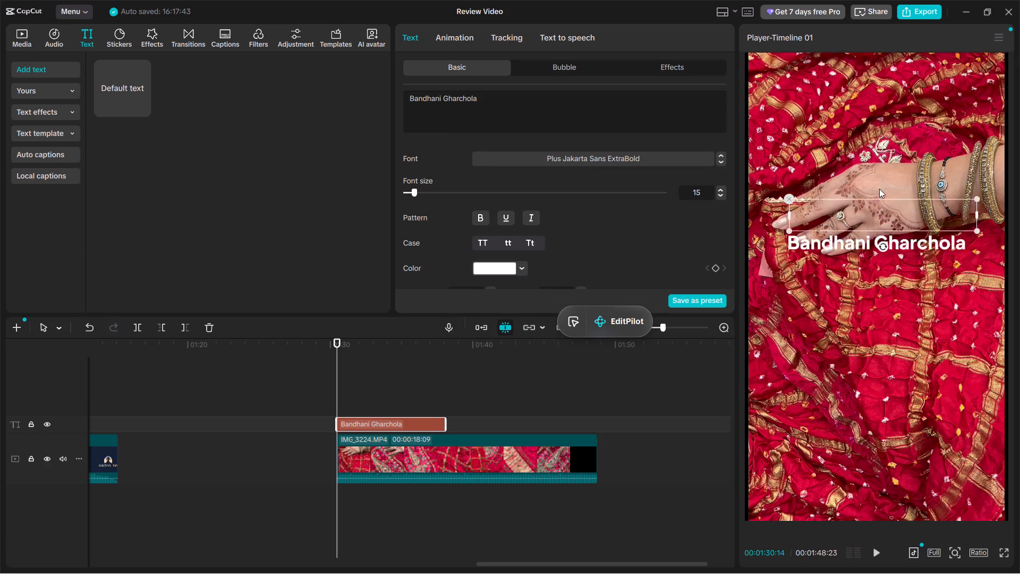
left_click_drag(879, 189, 872, 122)
Apply the third white-lettered preset style to the Bandhani Gharchola text and review the remaining basic text settings.
scroll(525, 254, "down", 1)
scroll(585, 233, "down", 2)
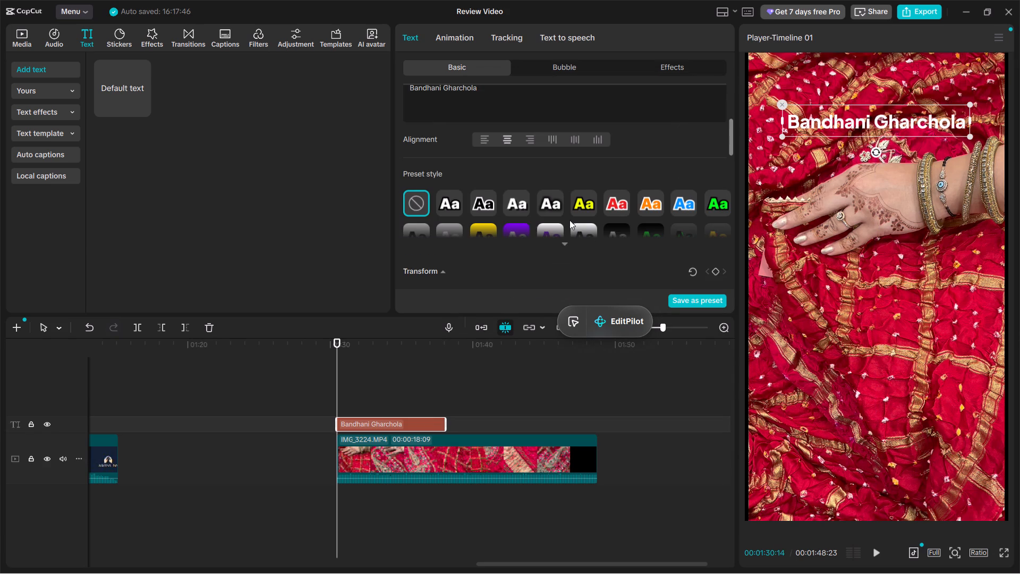
left_click(518, 206)
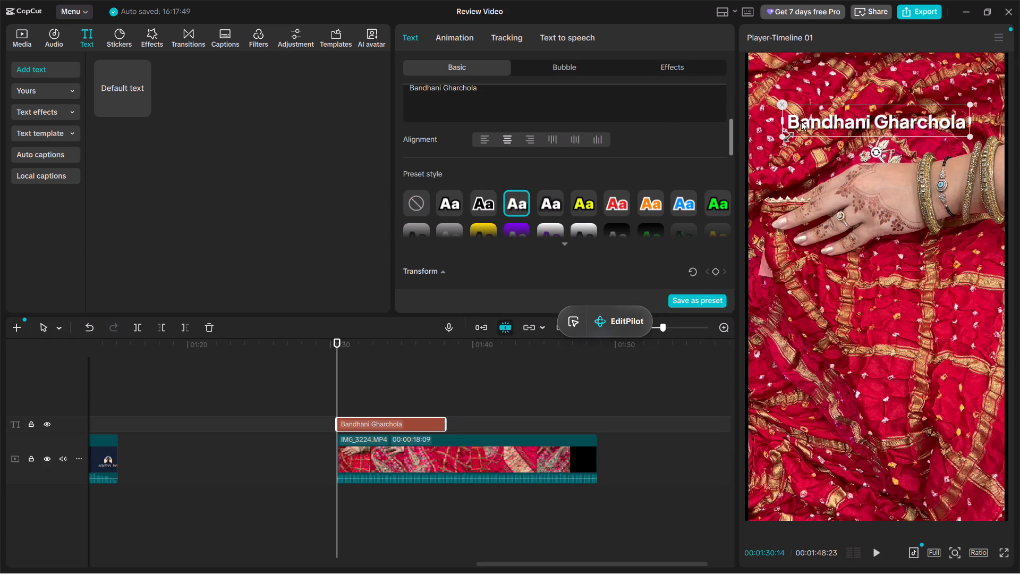
scroll(585, 205, "up", 2)
scroll(583, 209, "down", 1)
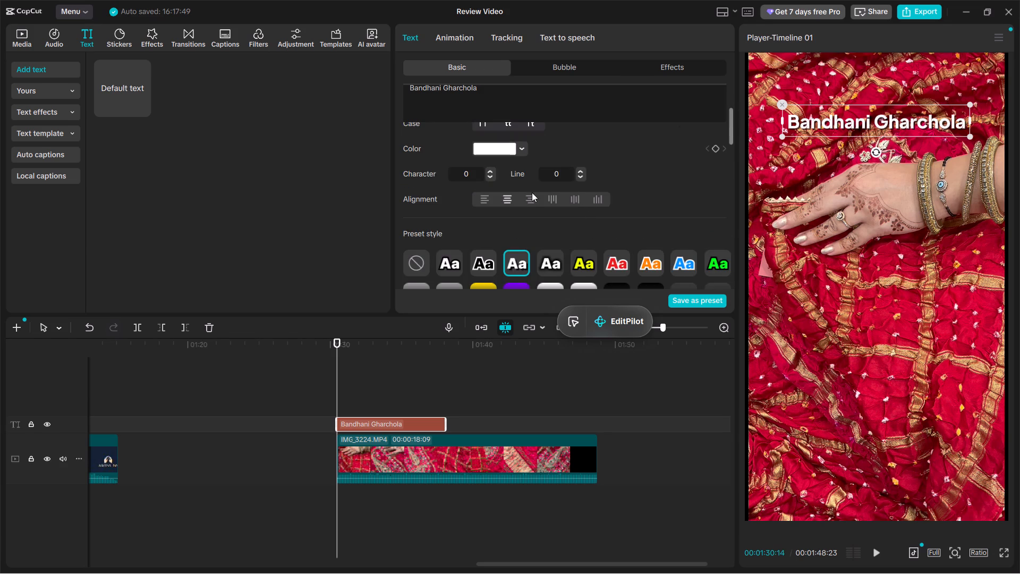
scroll(528, 201, "down", 1)
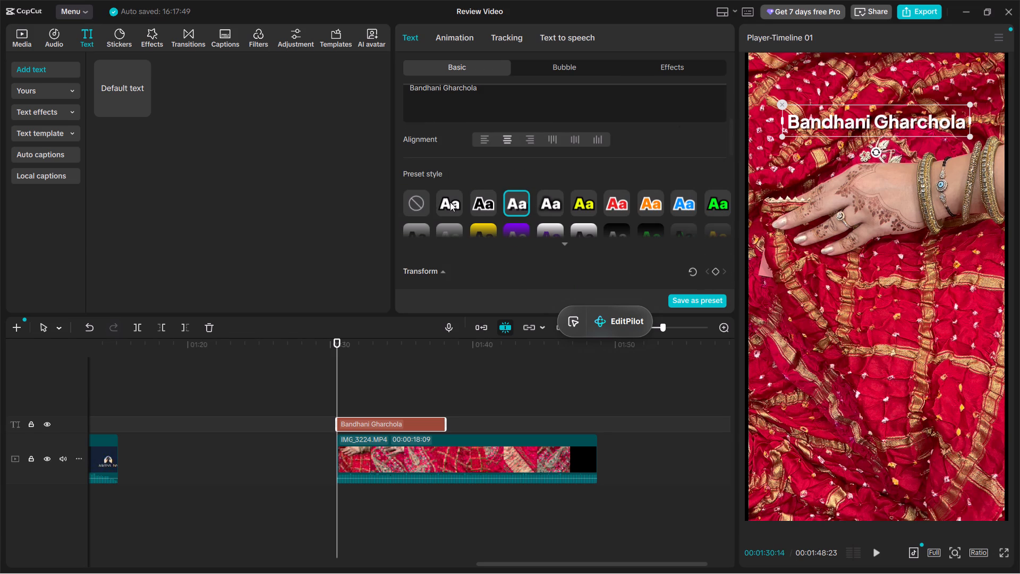
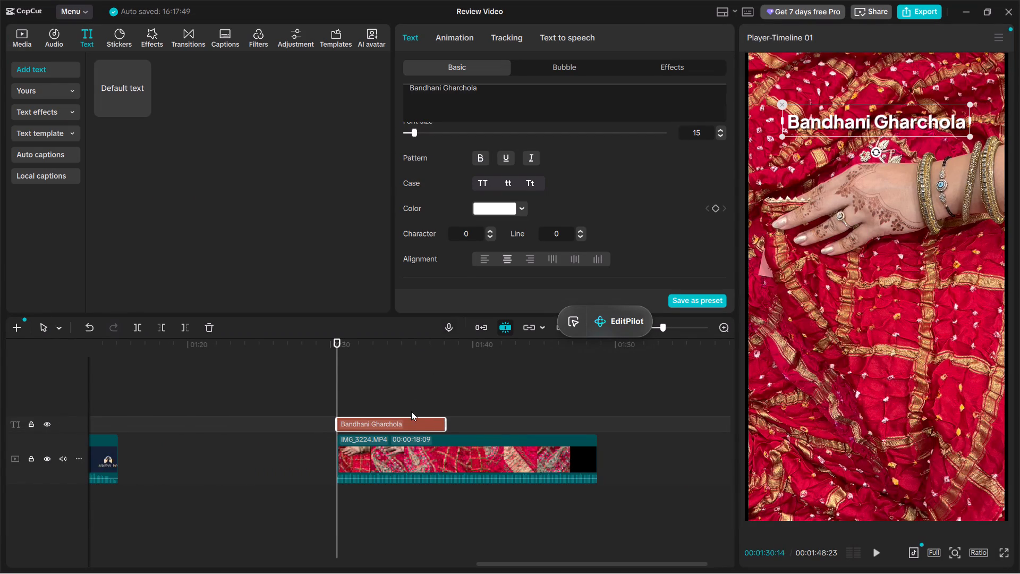
Paste a copy of the Bandhani Gharchola text at the start of the IMG_3224.MP4 clip and place it directly beneath the original title.
key("ctrl+v")
left_click(382, 403)
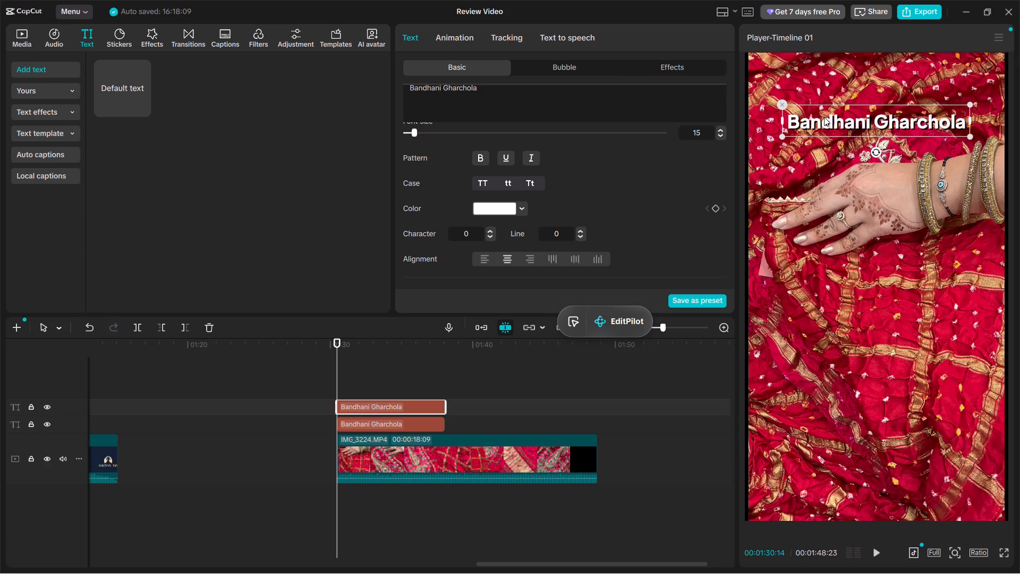
left_click_drag(824, 121, 826, 140)
Set the font of the lower Bandhani Gharchola text copy to Behind The Nineties Medium Italic.
scroll(509, 169, "up", 4)
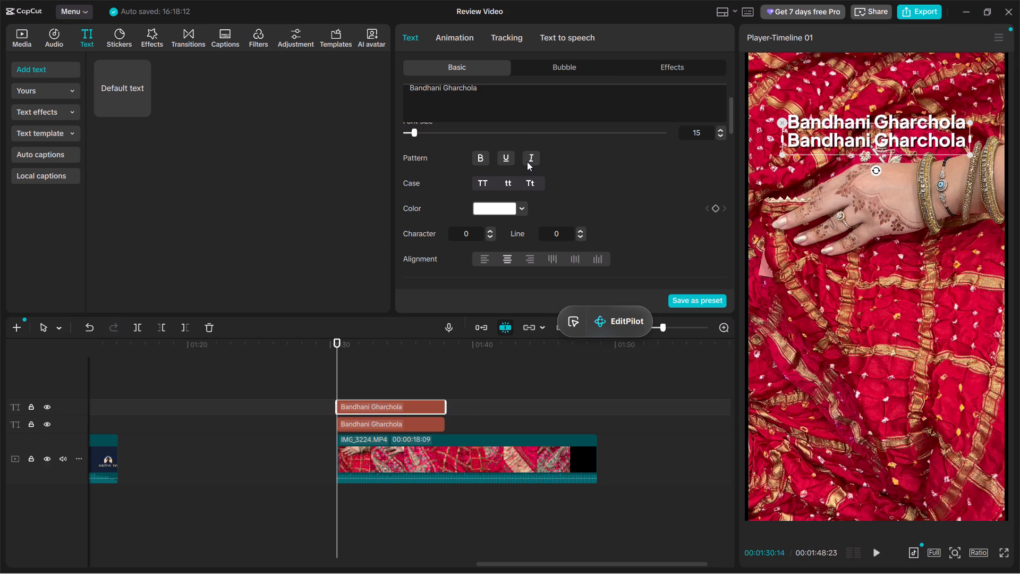
left_click(532, 150)
left_click(538, 154)
scroll(568, 211, "up", 6)
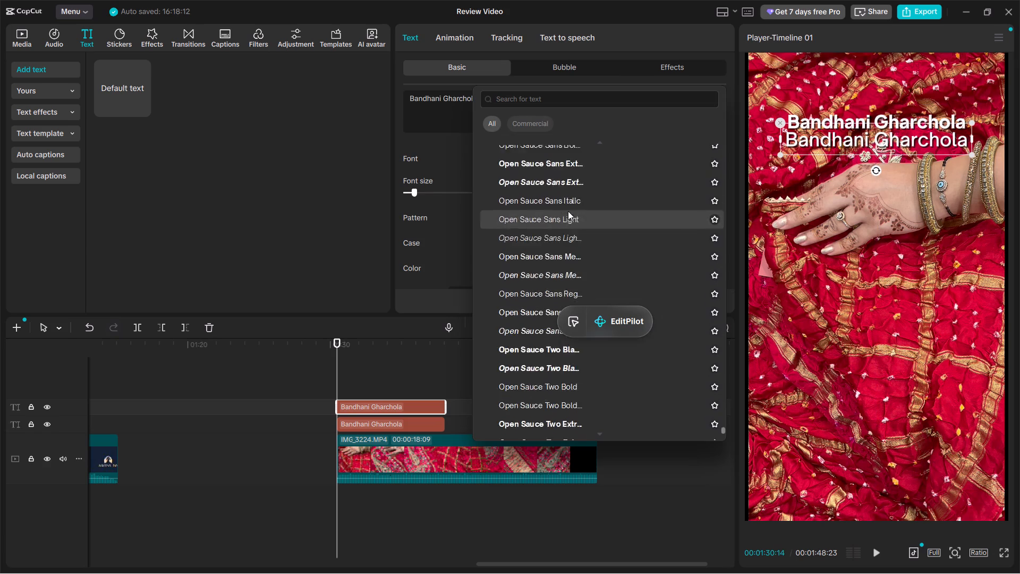
scroll(568, 211, "up", 14)
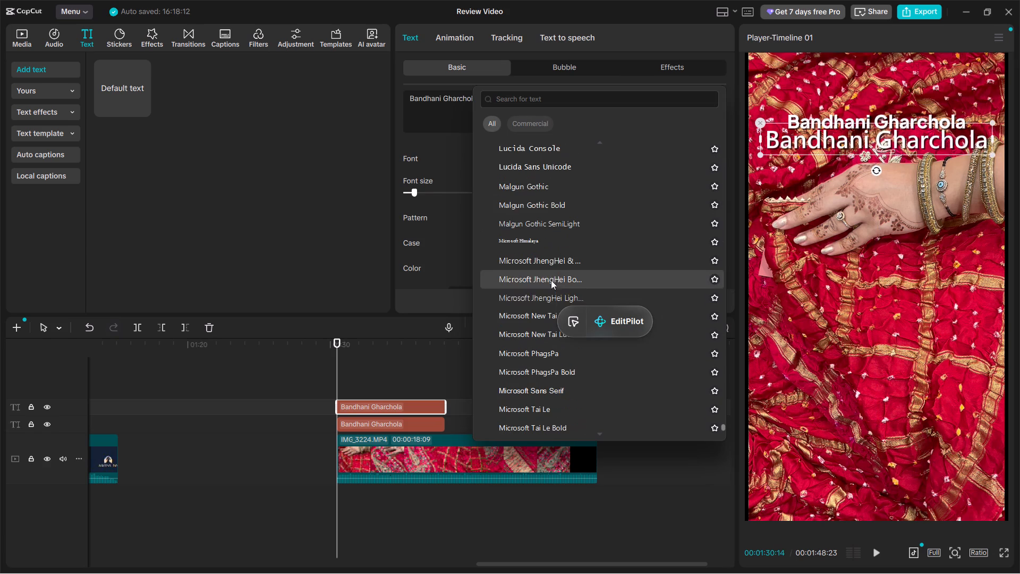
scroll(542, 234, "up", 6)
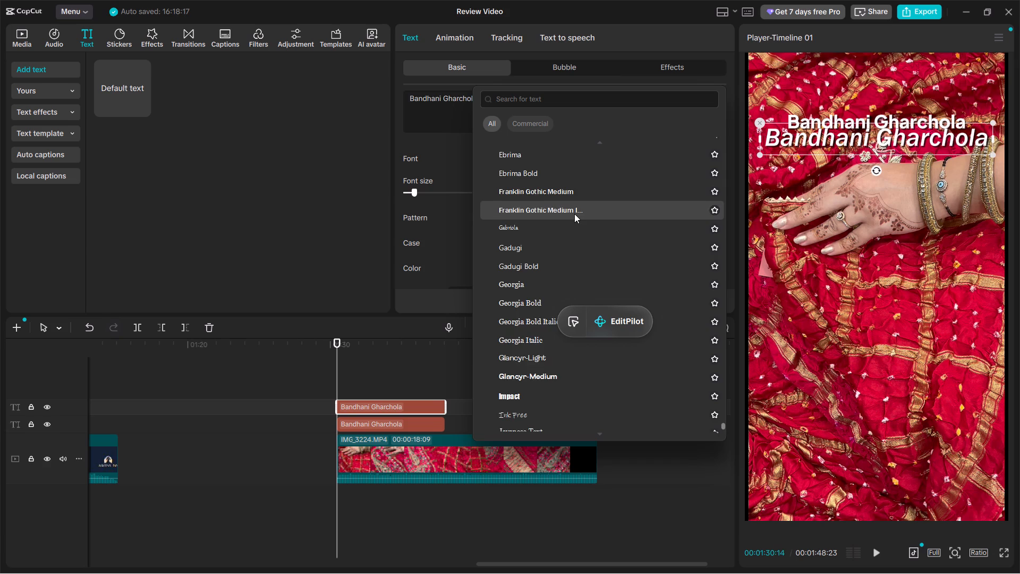
scroll(574, 214, "up", 8)
scroll(617, 234, "up", 4)
scroll(706, 264, "up", 4)
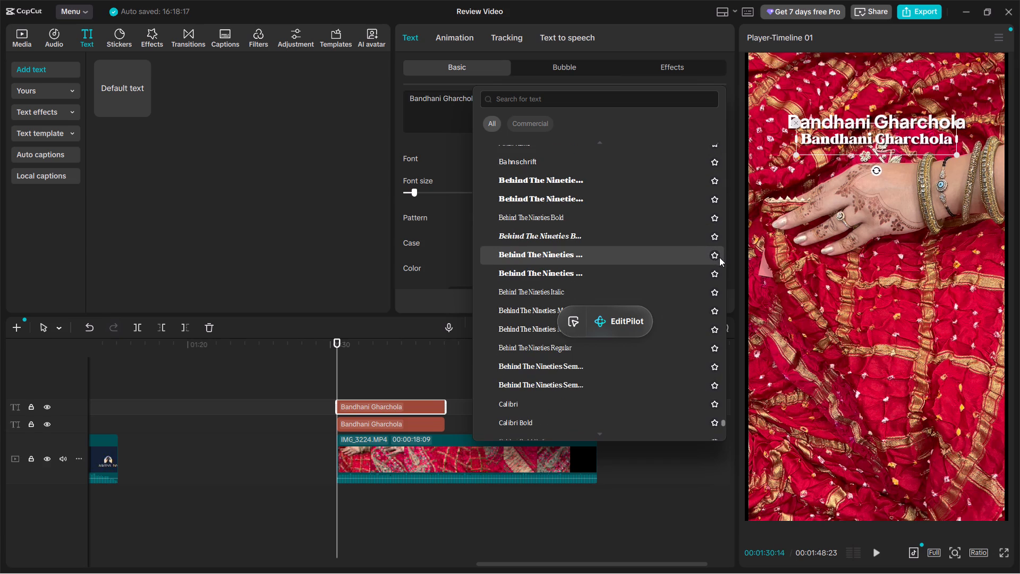
left_click_drag(724, 257, 704, 107)
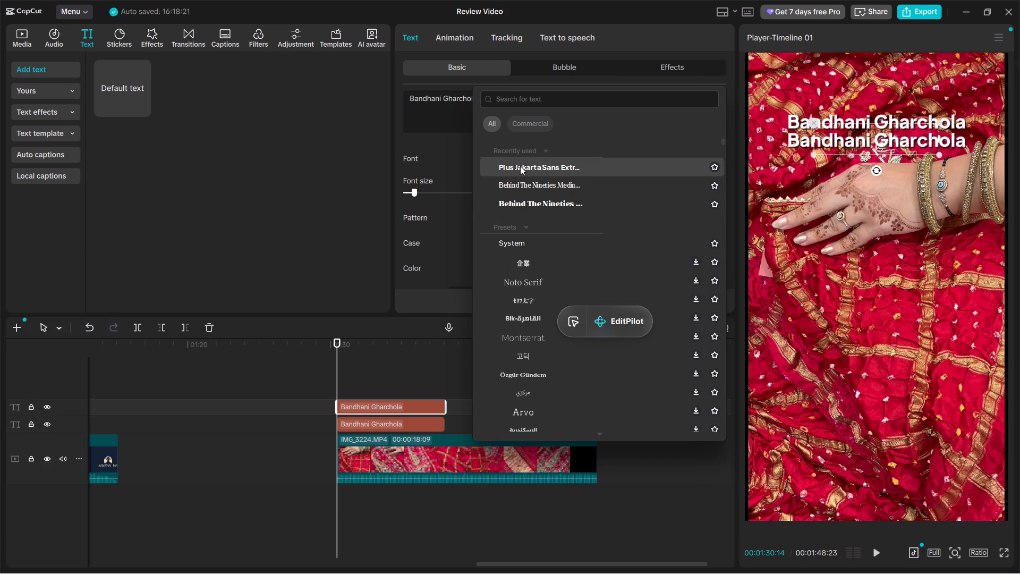
left_click(552, 191)
Select the entire wording of the lower Bandhani Gharchola text copy for editing.
left_click(514, 114)
key("ctrl+a")
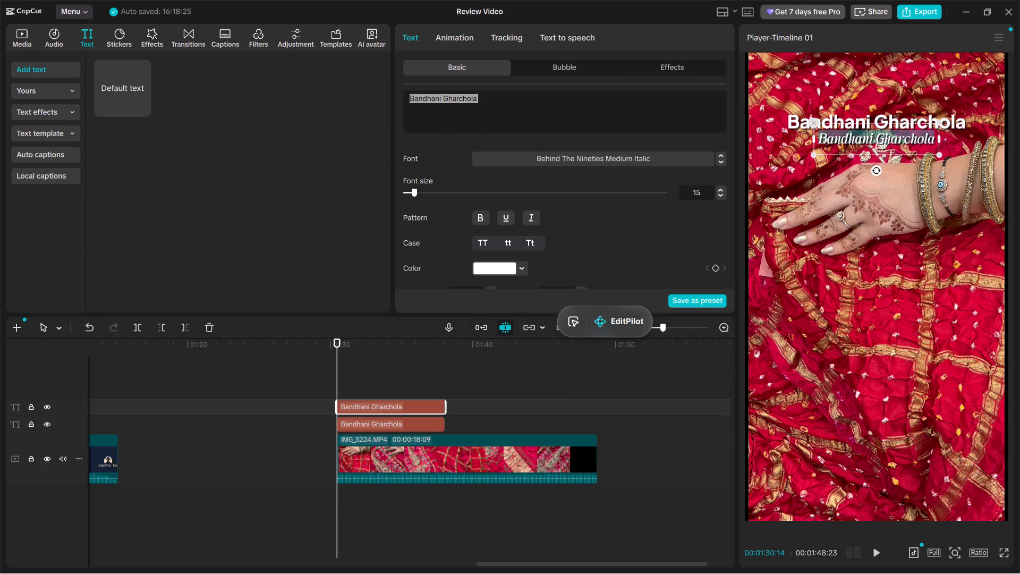
Replace the wording of the duplicate Bandhani Gharchola text set in Behind The Nineties Medium Italic with "Heritage".
type("Her")
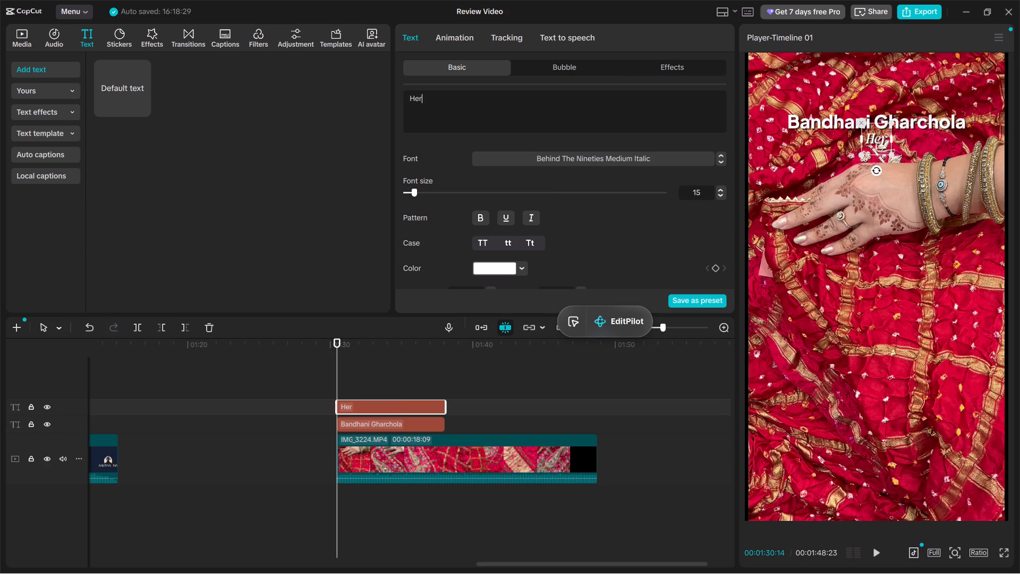
type("itage")
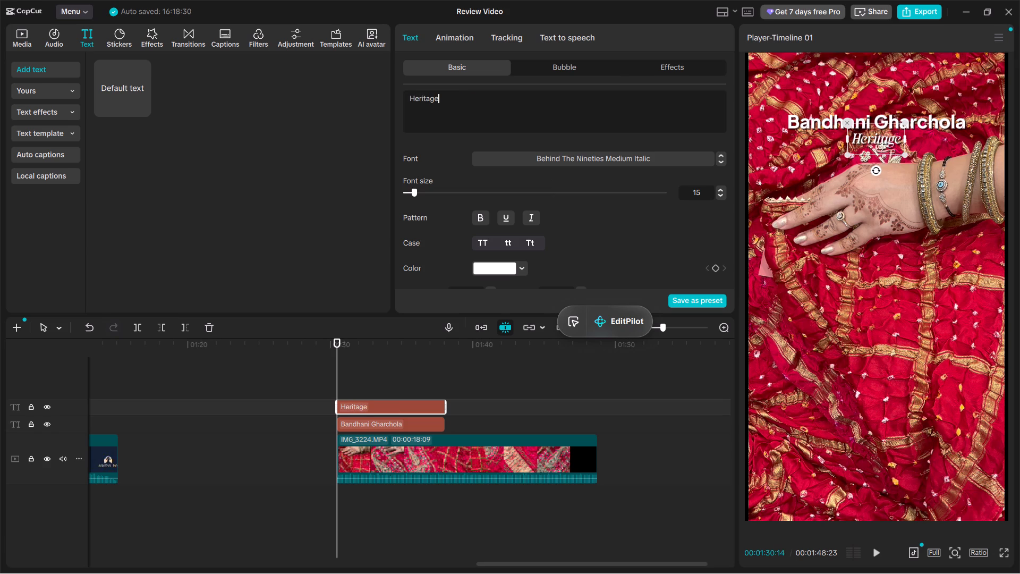
Enlarge the Heritage text to about 201% scale and place it just below the start of the Bandhani Gharchola title.
scroll(513, 143, "down", 3)
scroll(493, 246, "down", 4)
scroll(454, 227, "down", 3)
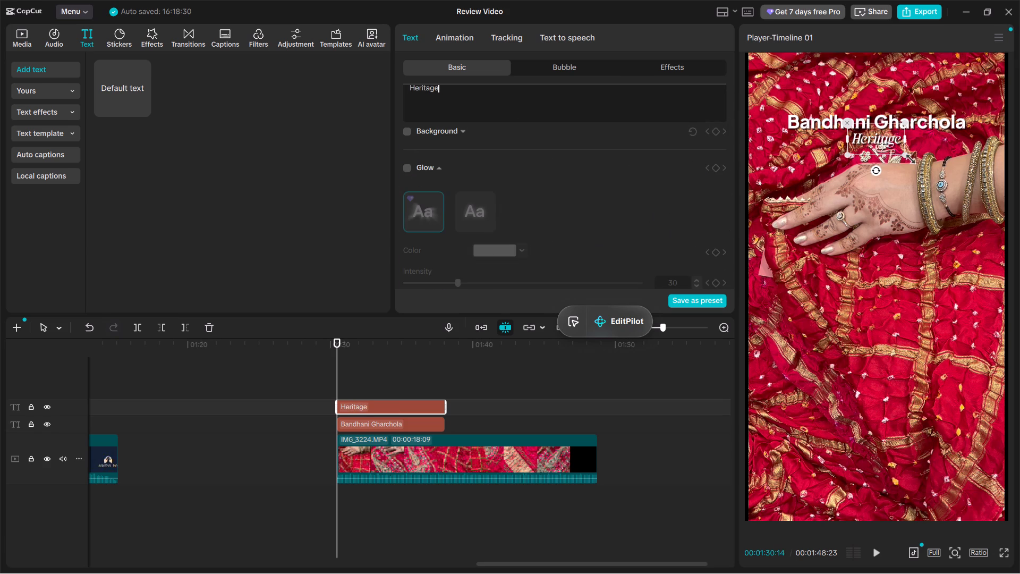
left_click_drag(906, 156, 965, 169)
left_click_drag(895, 148, 855, 155)
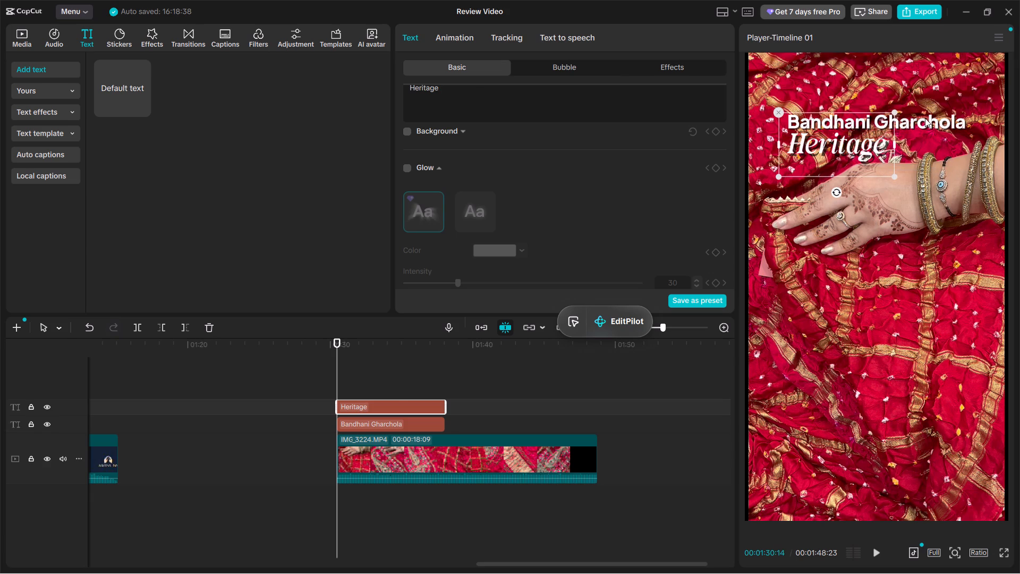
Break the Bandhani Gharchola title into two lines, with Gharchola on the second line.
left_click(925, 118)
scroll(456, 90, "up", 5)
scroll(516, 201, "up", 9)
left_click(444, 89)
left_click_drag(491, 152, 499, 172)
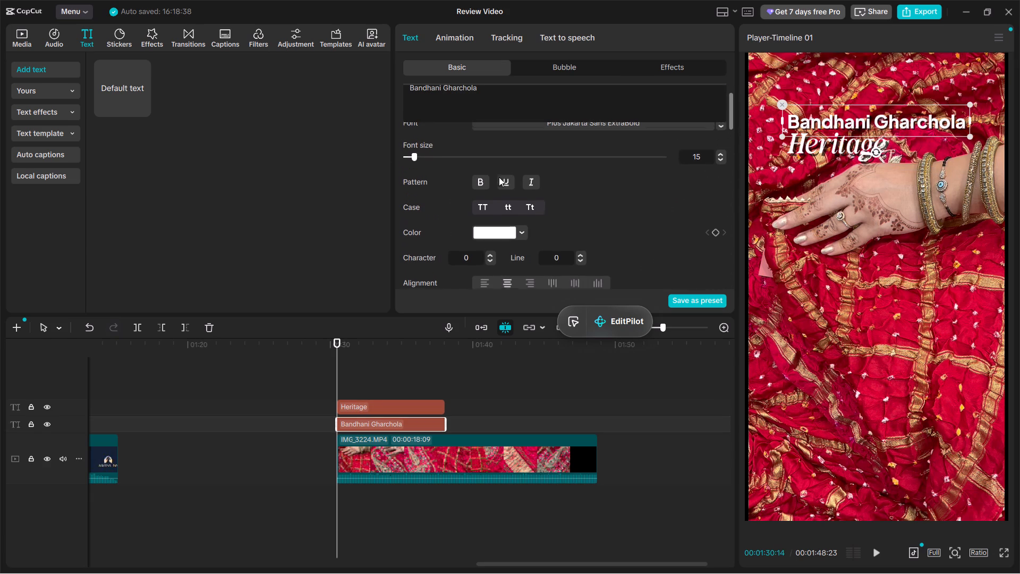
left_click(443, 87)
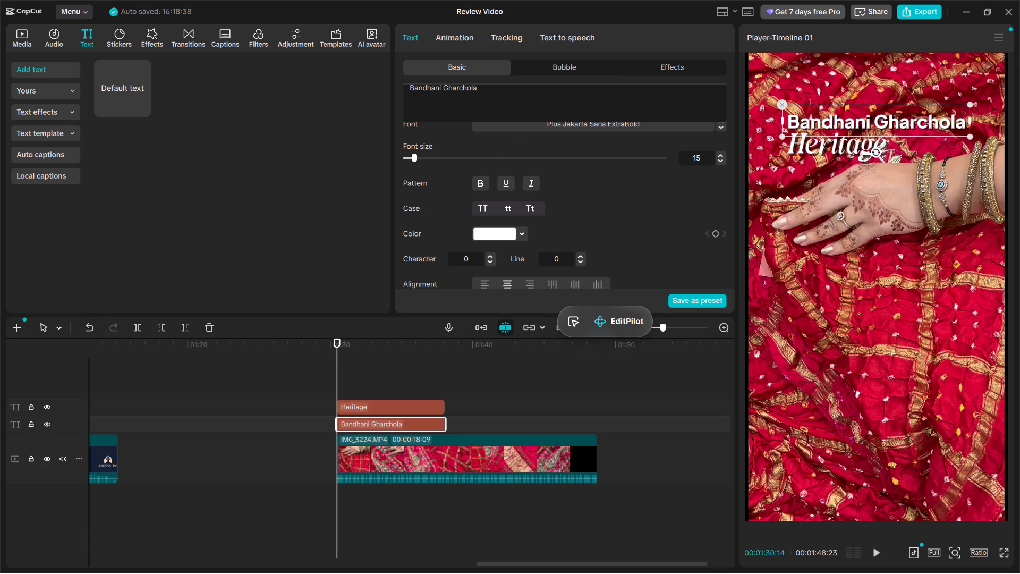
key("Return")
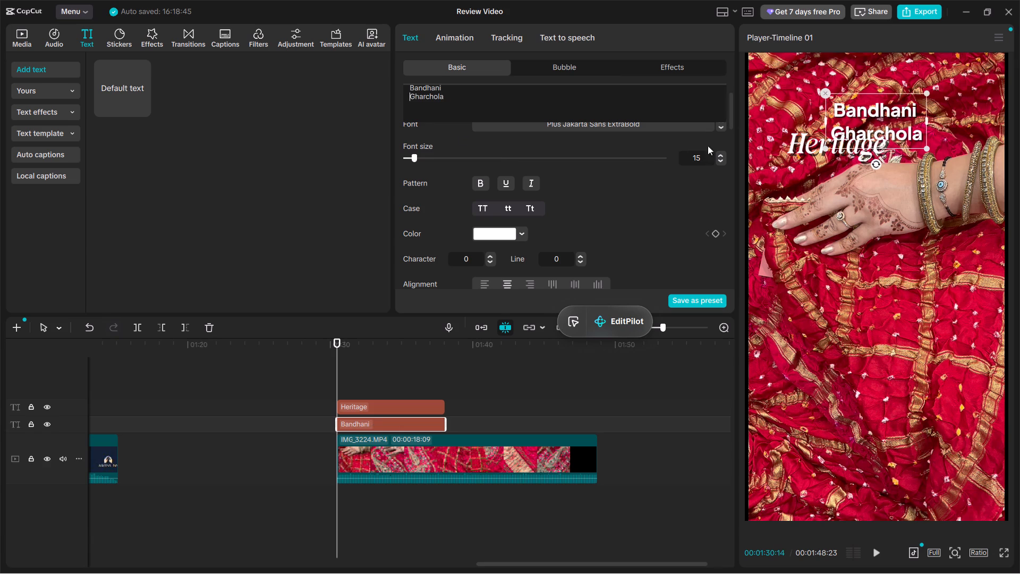
Arrange the texts side by side, with Heritage to the right of the two-line title at about X 438, Y 1049.
scroll(633, 199, "down", 1)
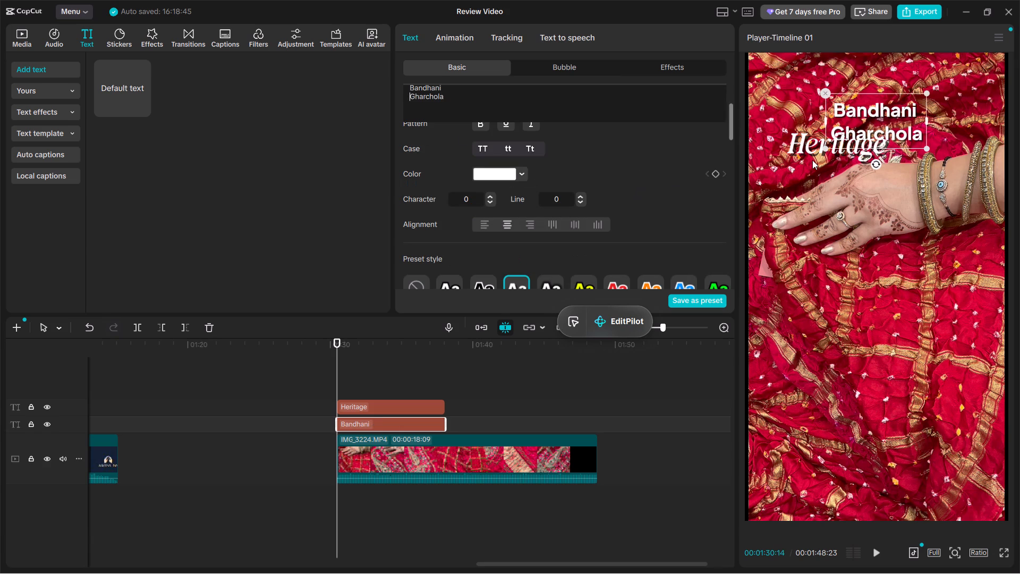
left_click_drag(812, 160, 877, 175)
left_click_drag(861, 106, 818, 144)
left_click_drag(925, 161, 971, 162)
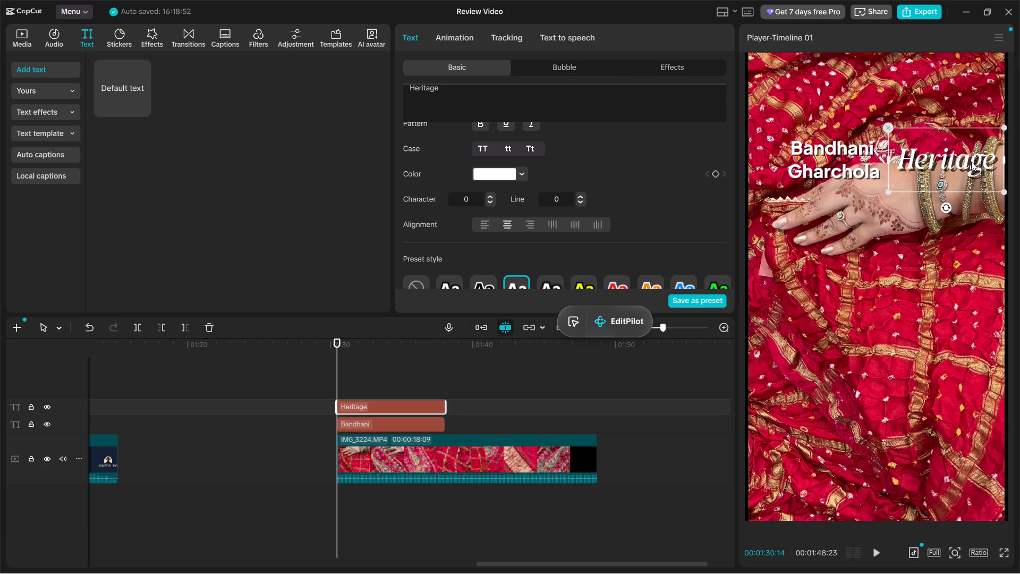
left_click_drag(971, 162, 954, 161)
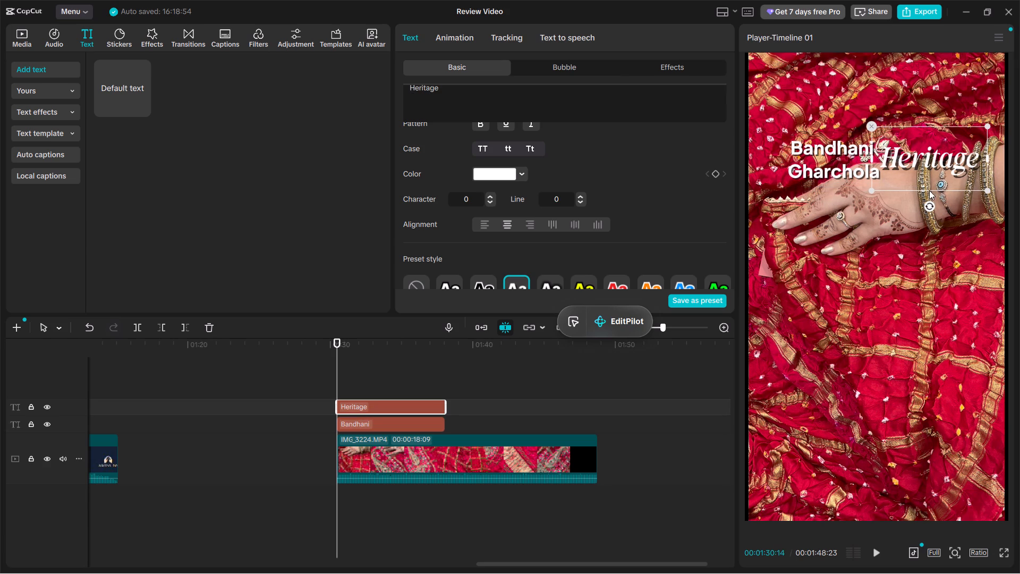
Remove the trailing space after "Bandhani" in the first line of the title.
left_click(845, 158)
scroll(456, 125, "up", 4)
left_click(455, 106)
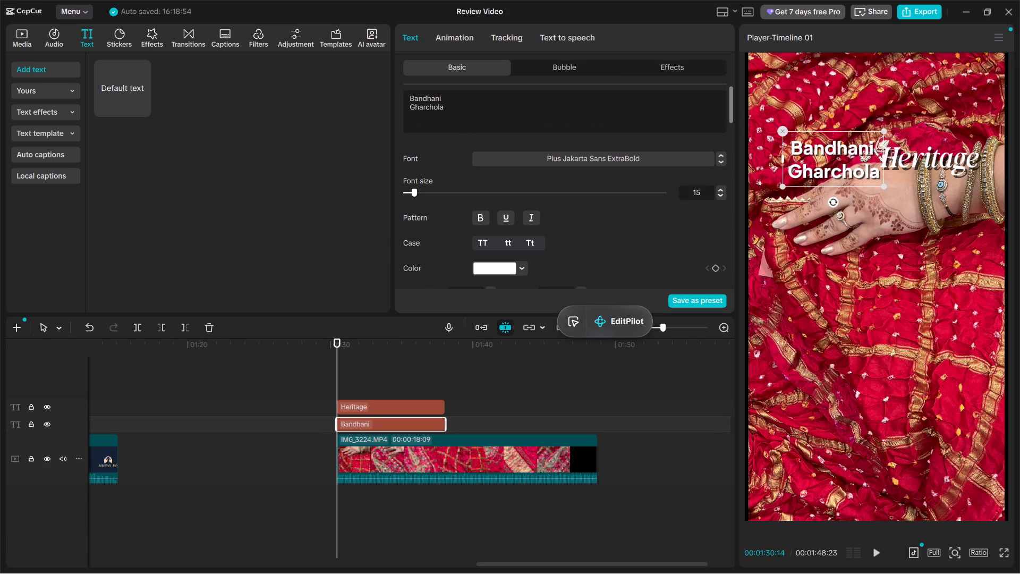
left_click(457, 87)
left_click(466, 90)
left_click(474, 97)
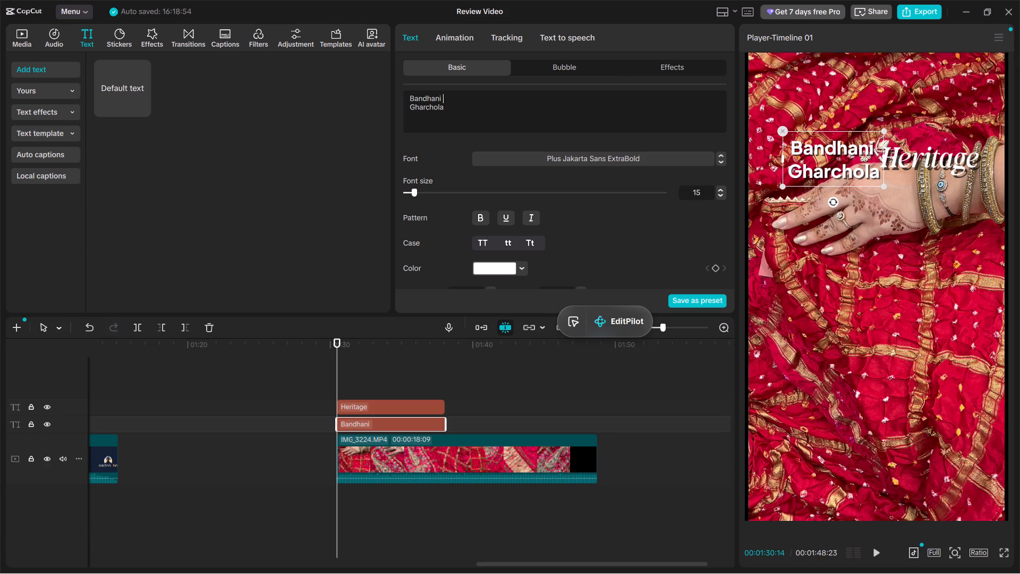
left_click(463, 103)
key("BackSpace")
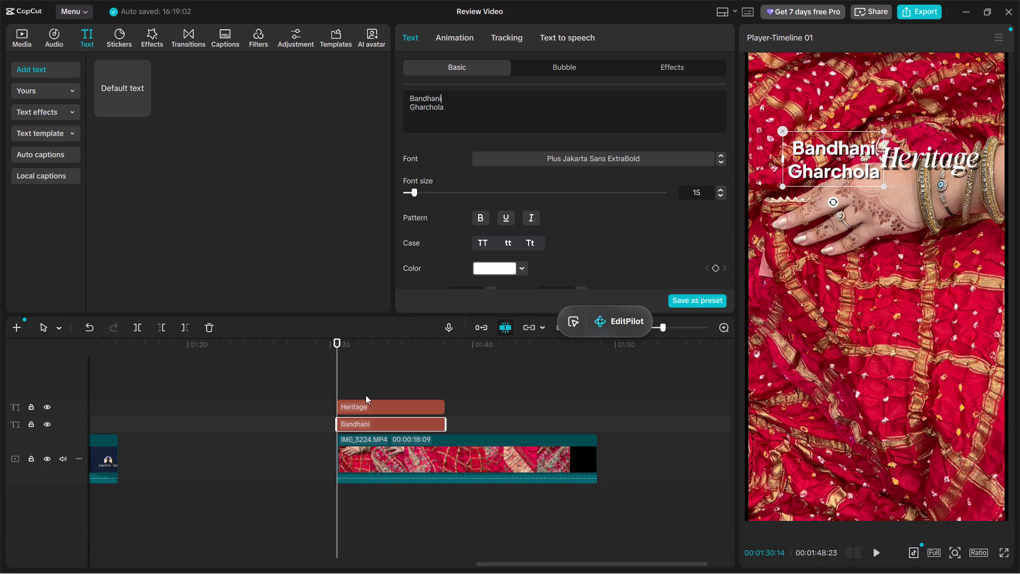
Play the start of the IMG_3224.MP4 clip to review both texts over the footage.
left_click(353, 377)
left_click_drag(353, 377, 309, 382)
key("space")
scroll(325, 385, "up", 4, "ctrl")
scroll(397, 372, "down", 4, "ctrl")
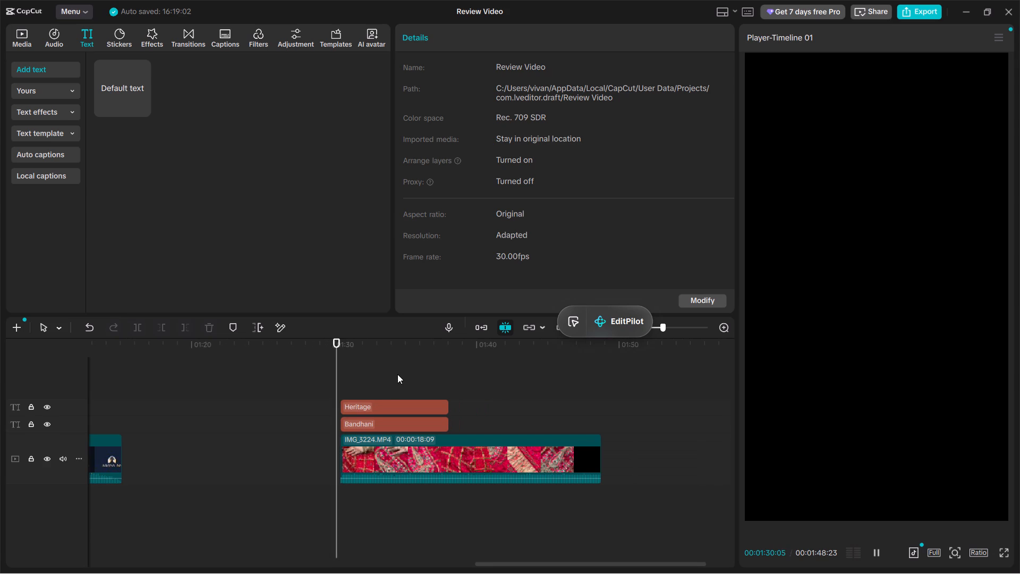
scroll(359, 392, "up", 2, "alt")
scroll(359, 392, "down", 2, "alt")
key("space")
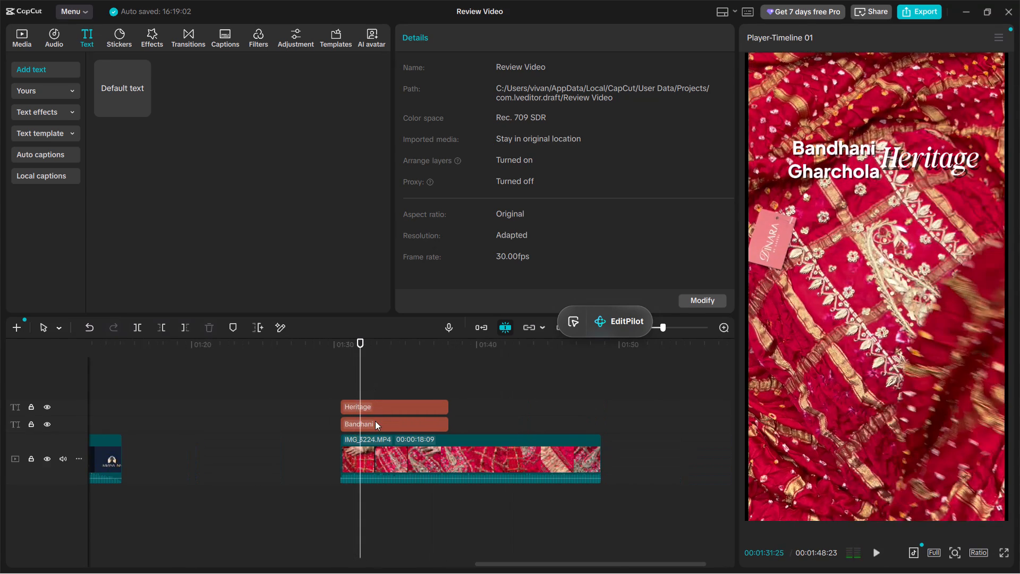
Set the Heritage text's shadow distance to 5.
left_click(381, 405)
scroll(589, 212, "down", 5)
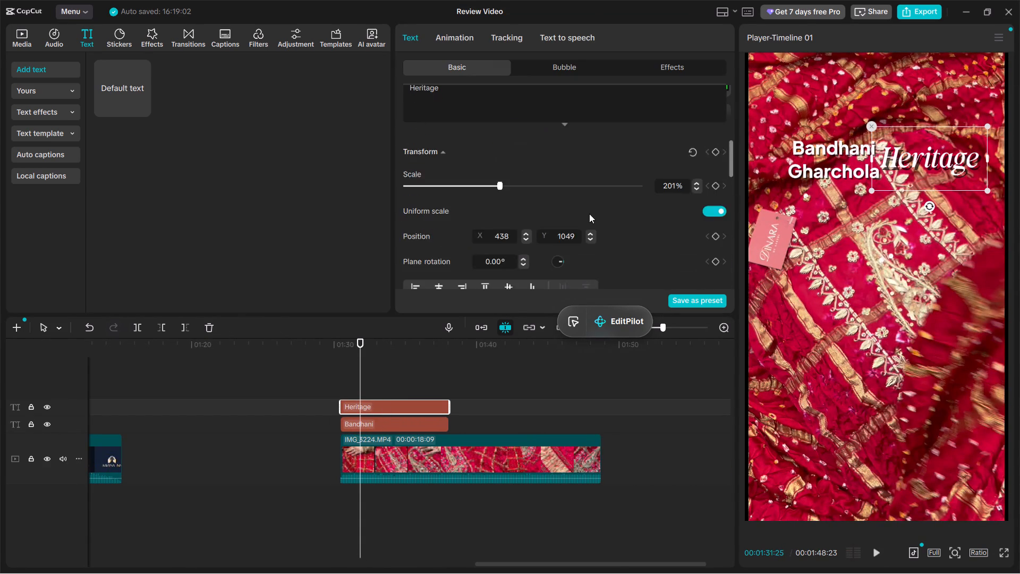
scroll(566, 219, "down", 4)
scroll(484, 226, "down", 6)
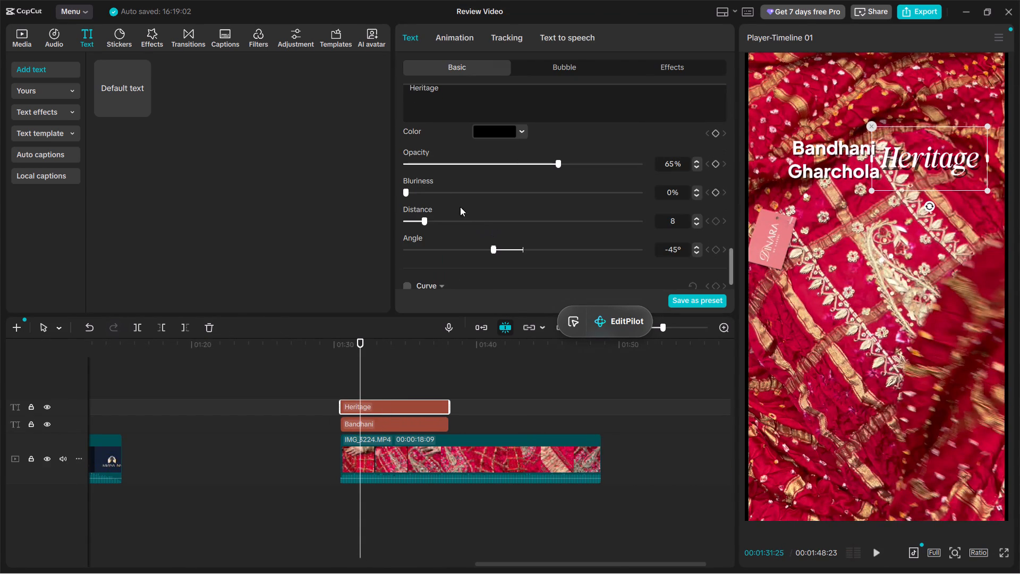
triple_click(696, 224)
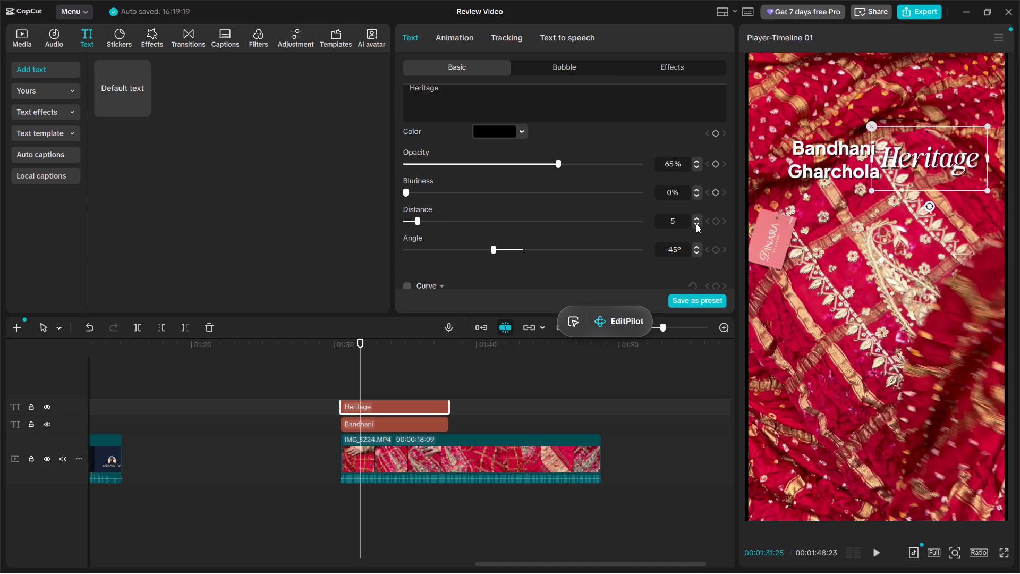
Replay the start of the IMG_3224.MP4 clip to check the Heritage text's adjusted shadow.
left_click(345, 391)
left_click(343, 387)
key("space")
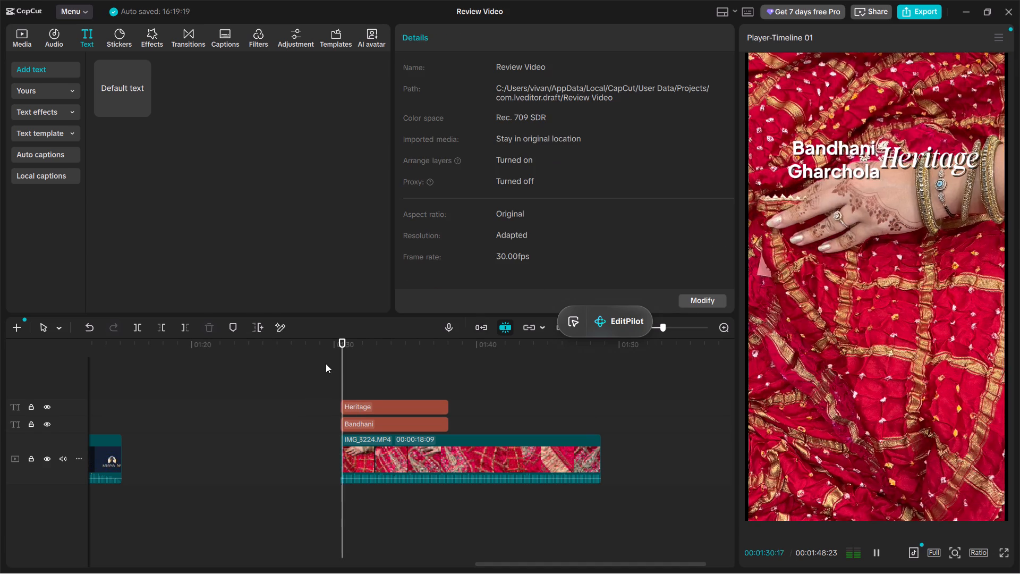
scroll(353, 414, "up", 2, "alt")
scroll(353, 414, "down", 2, "alt")
key("space")
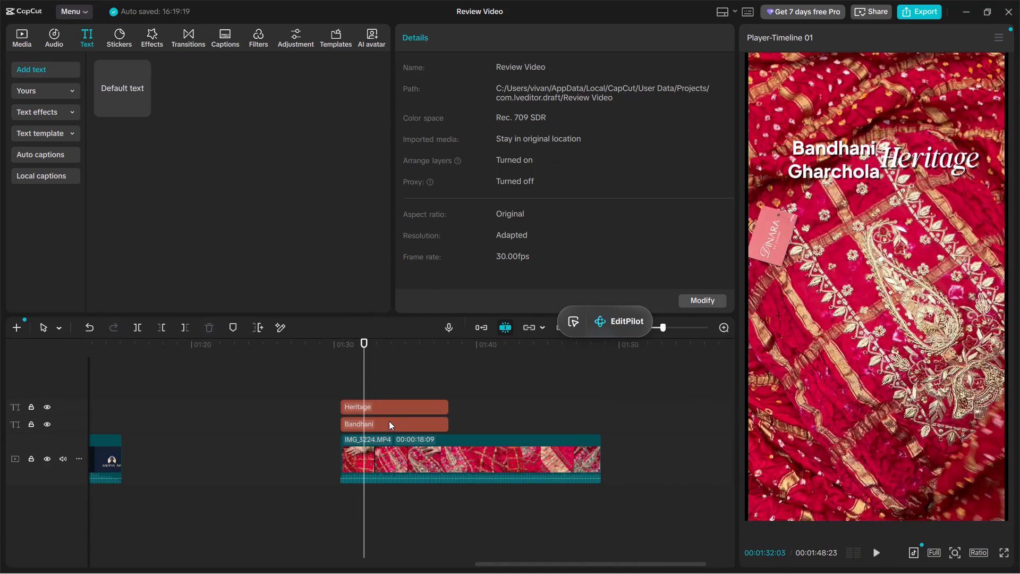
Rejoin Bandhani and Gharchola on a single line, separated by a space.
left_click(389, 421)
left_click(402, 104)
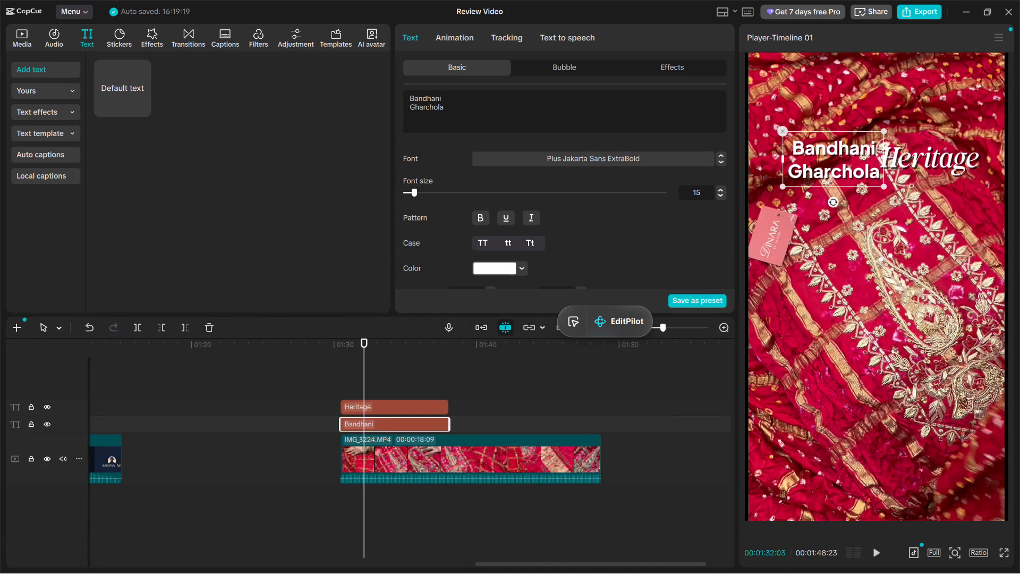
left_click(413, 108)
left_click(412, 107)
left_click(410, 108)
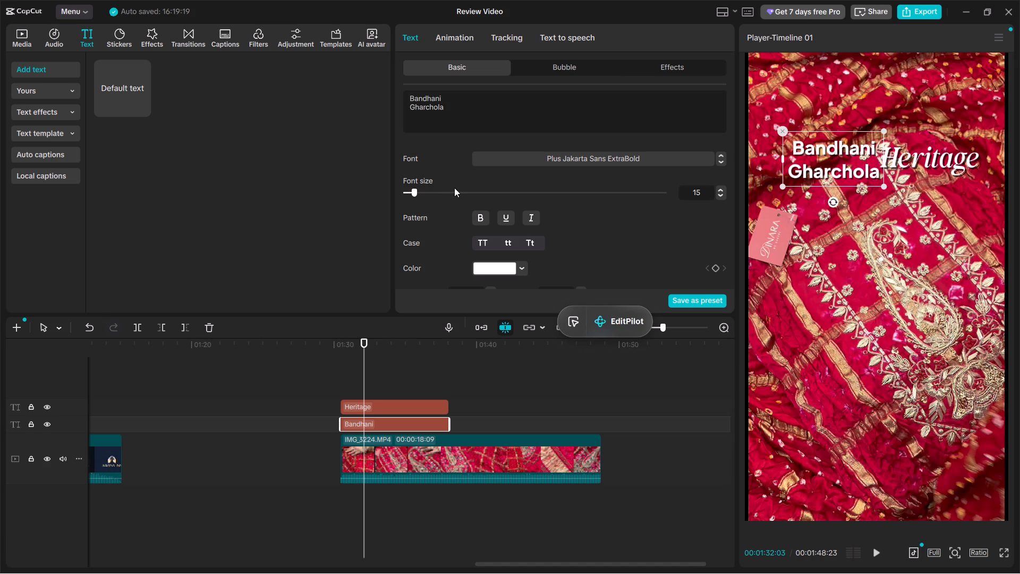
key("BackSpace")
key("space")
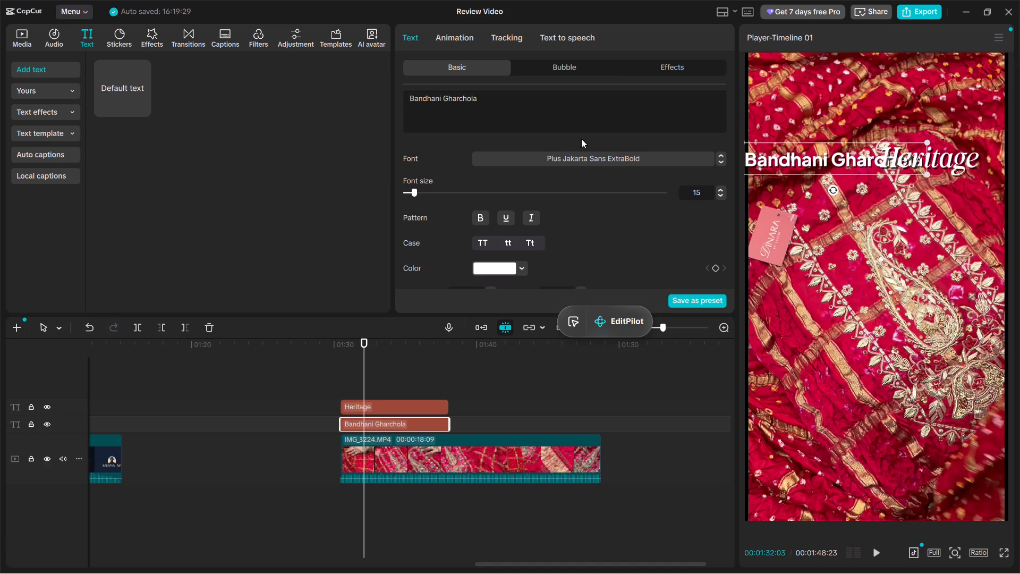
Move the one-line Bandhani Gharchola title up and sideways so it sits just above the Heritage text.
left_click_drag(780, 170, 807, 141)
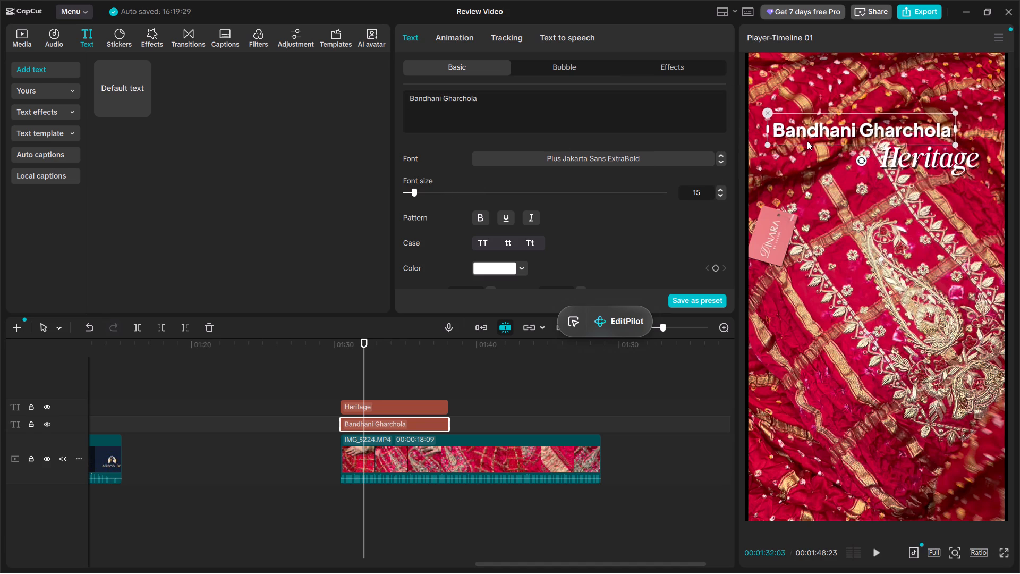
left_click_drag(807, 141, 802, 141)
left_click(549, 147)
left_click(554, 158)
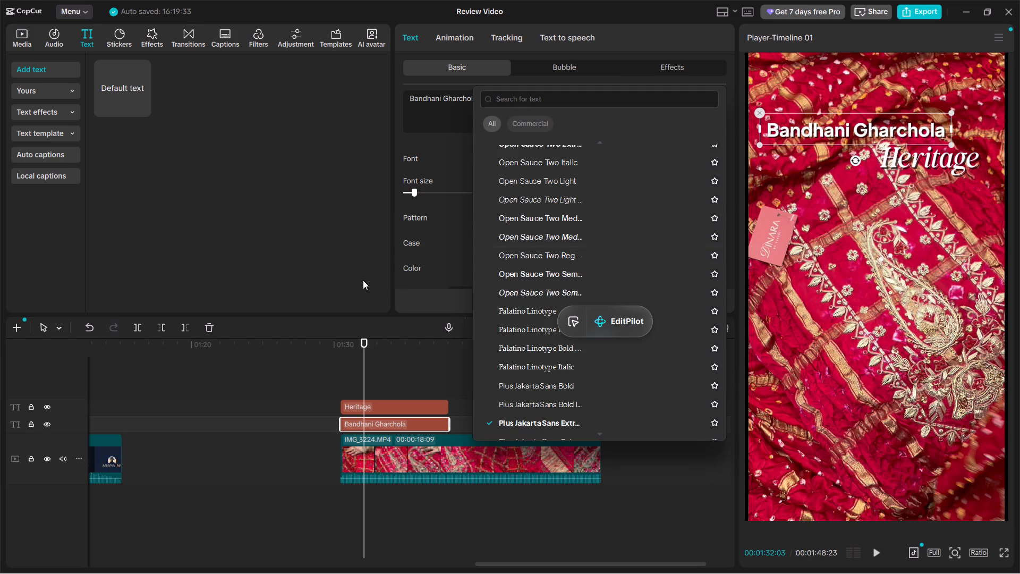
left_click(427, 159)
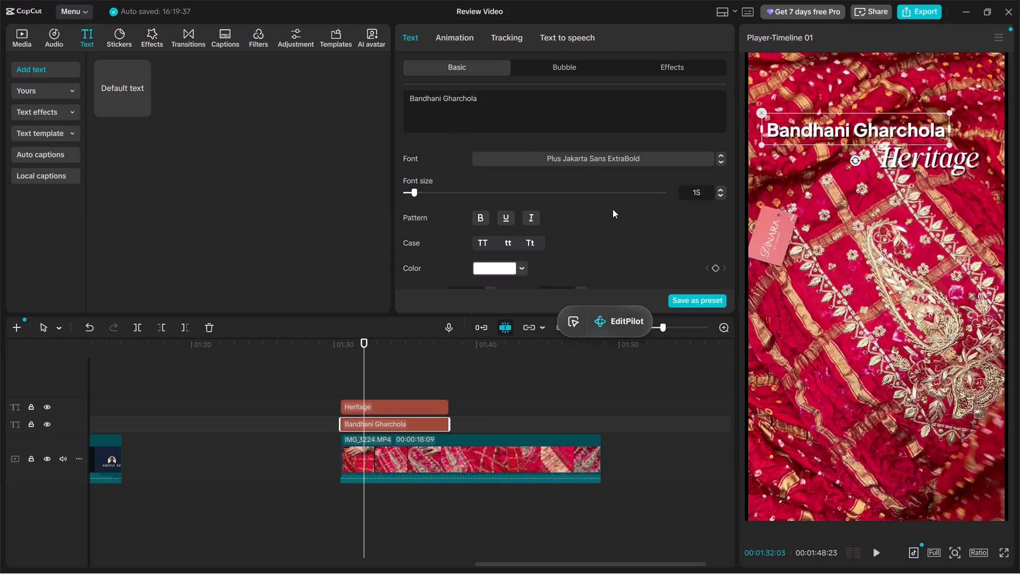
Set the Bandhani Gharchola title's font size to 17 and centre it horizontally in the frame above Heritage.
double_click(719, 190)
left_click_drag(763, 134, 783, 136)
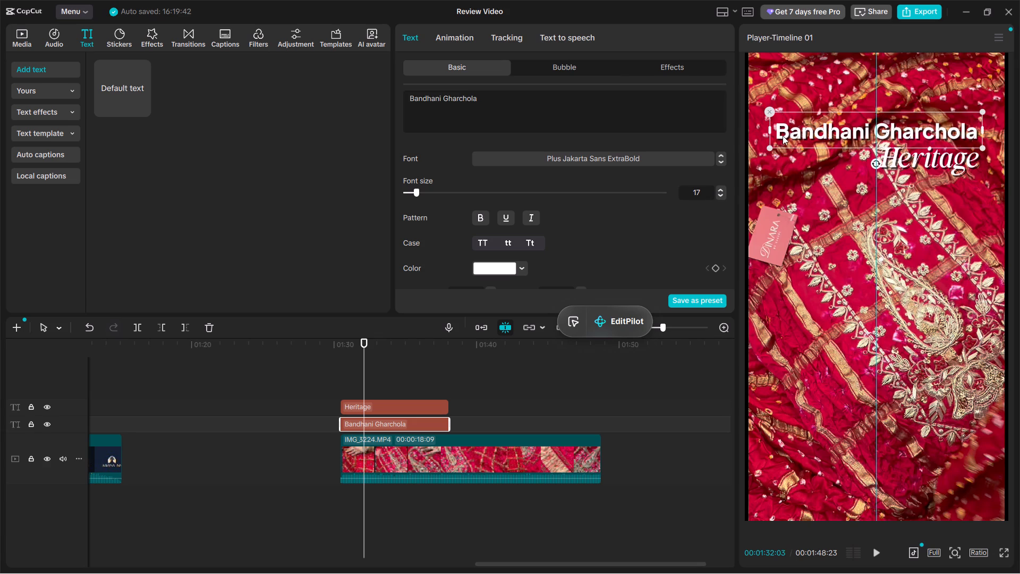
left_click_drag(783, 136, 781, 134)
Browse fonts for the Heritage text, comparing Scholar-Italic with KaufmanScript, and apply Scholar-Italic.
left_click(940, 166)
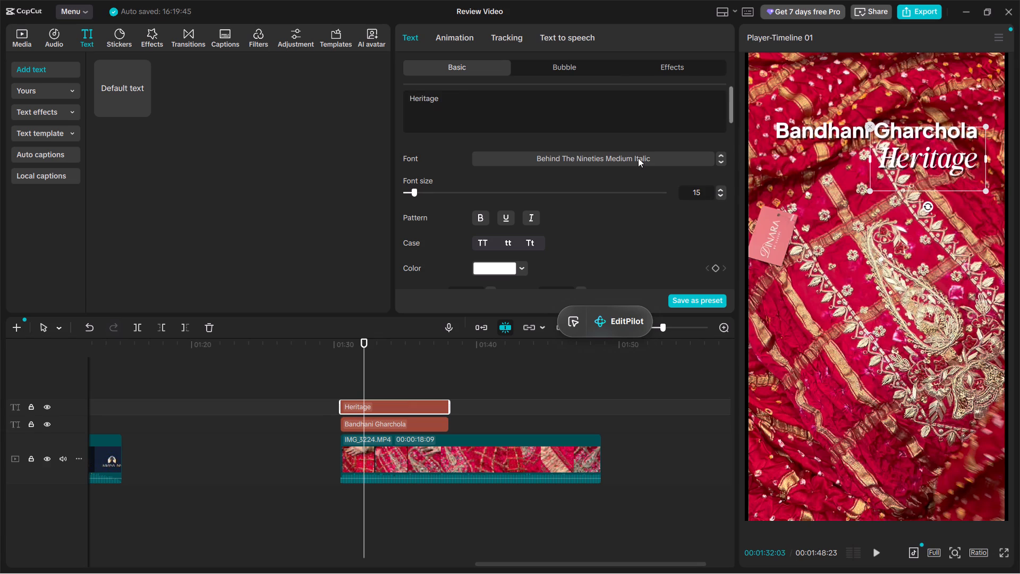
left_click(635, 158)
scroll(593, 222, "down", 4)
scroll(557, 216, "up", 8)
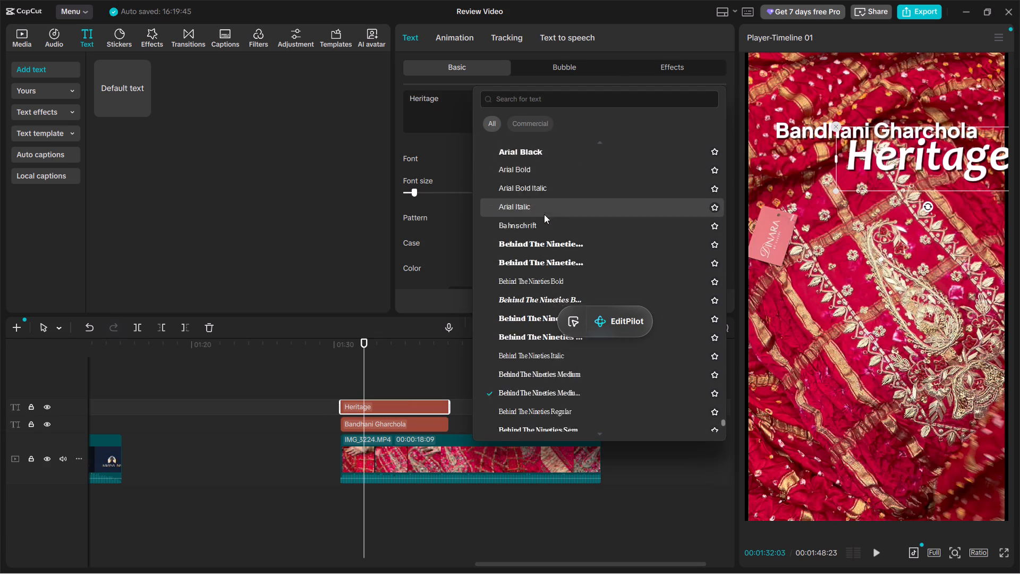
scroll(544, 214, "up", 1)
scroll(537, 264, "down", 1)
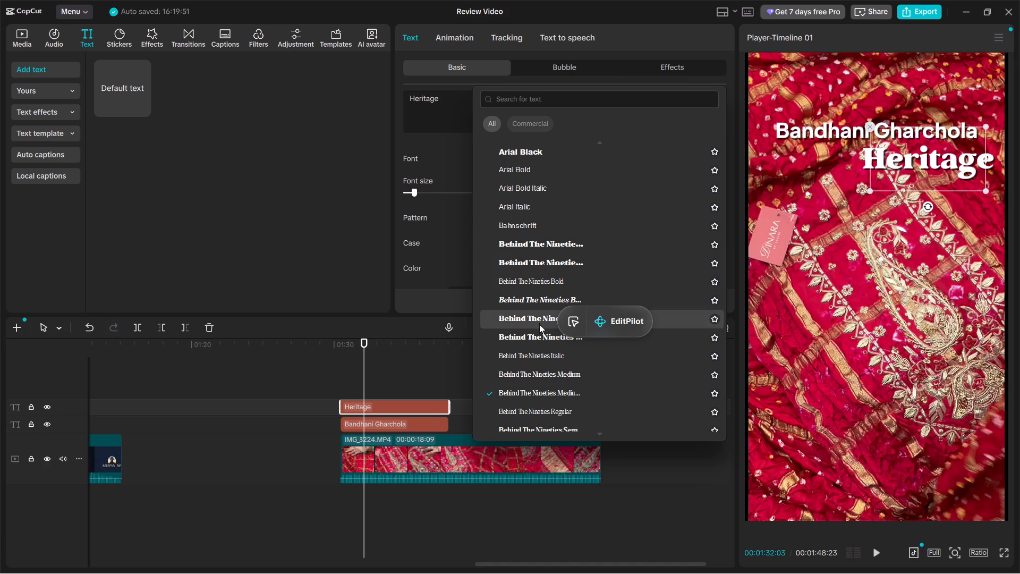
scroll(523, 359, "down", 5)
scroll(525, 256, "down", 9)
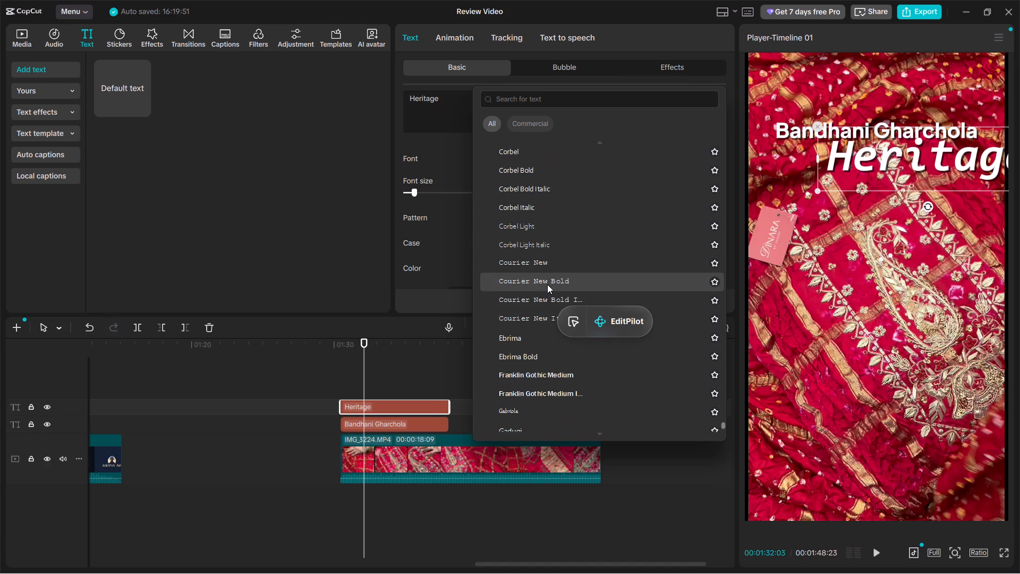
scroll(543, 280, "down", 20)
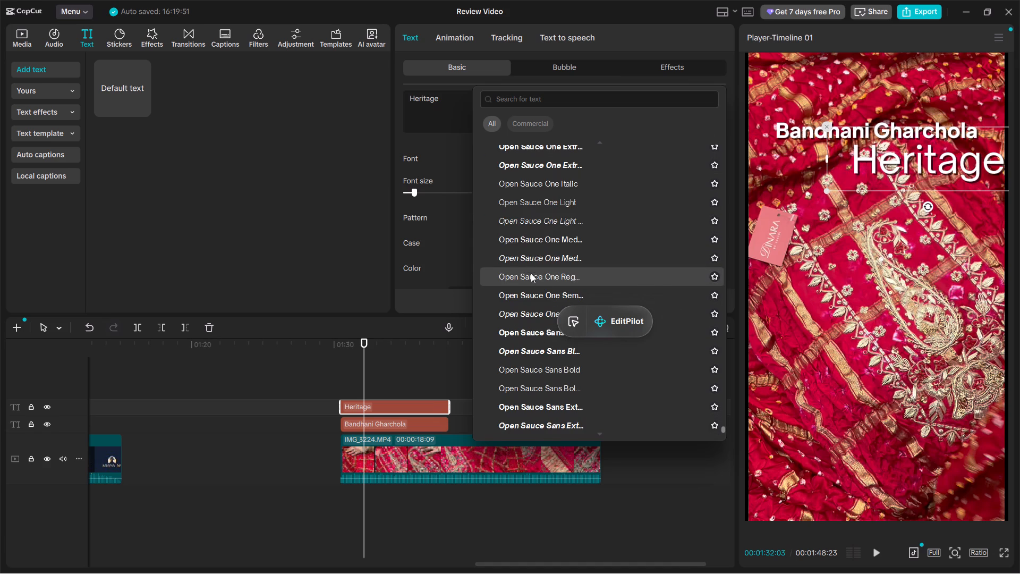
scroll(524, 212, "up", 7)
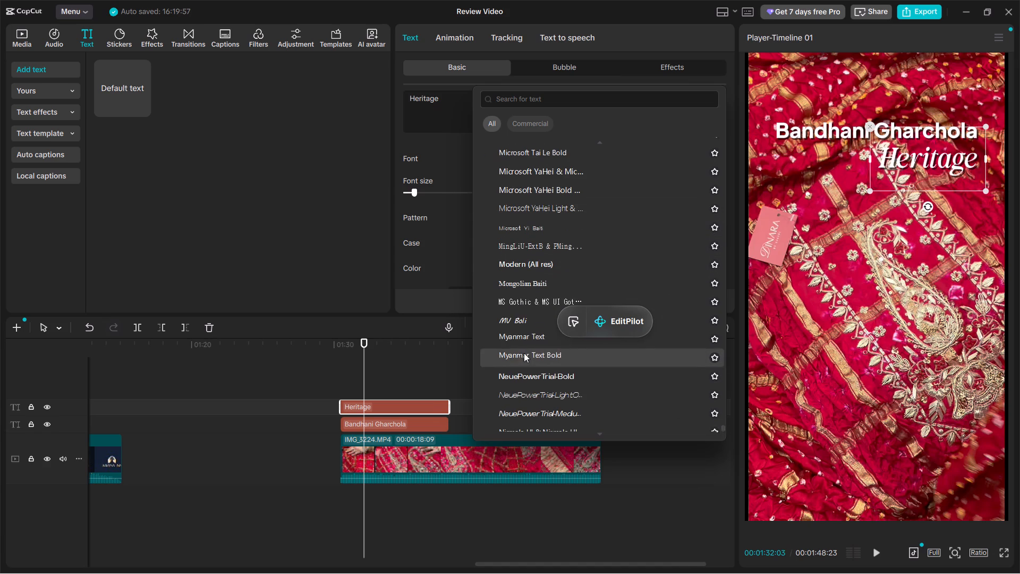
scroll(525, 320, "up", 9)
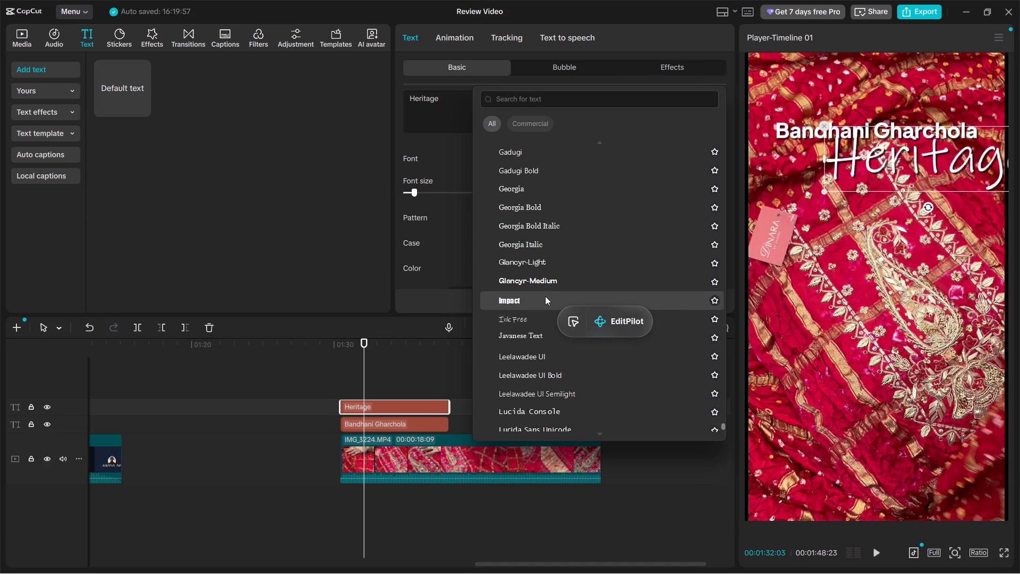
scroll(547, 294, "up", 15)
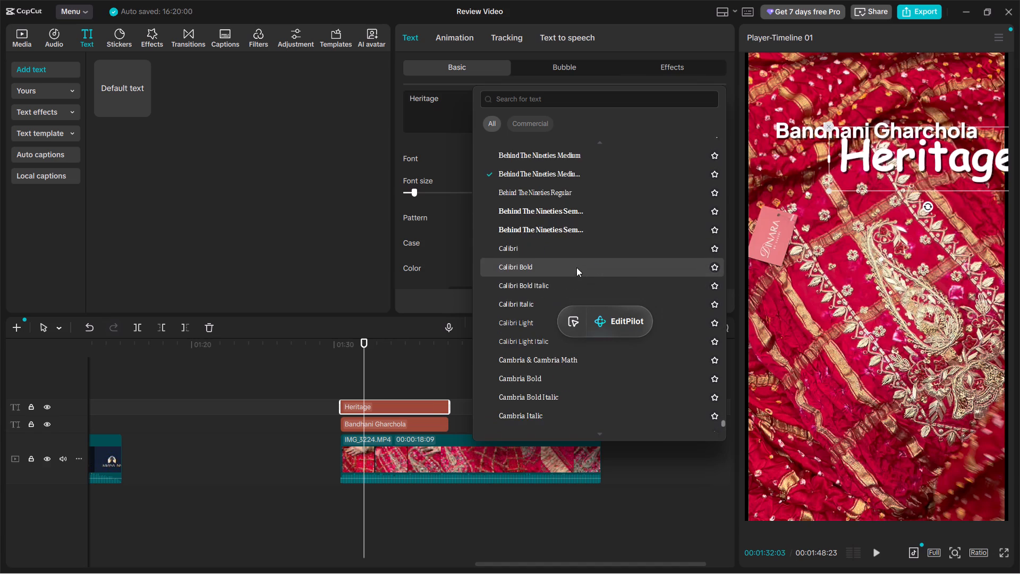
scroll(587, 278, "up", 10)
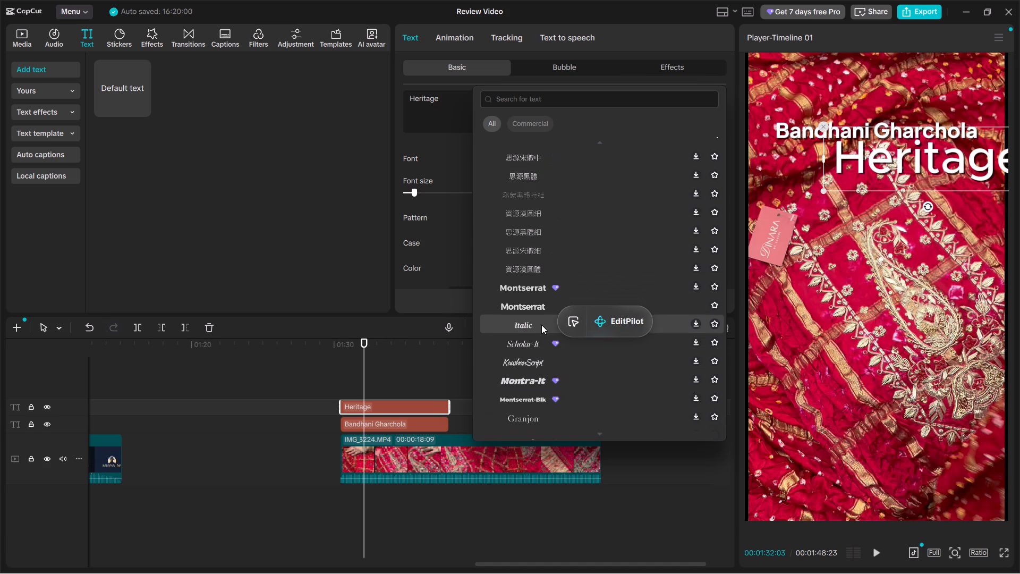
left_click(533, 347)
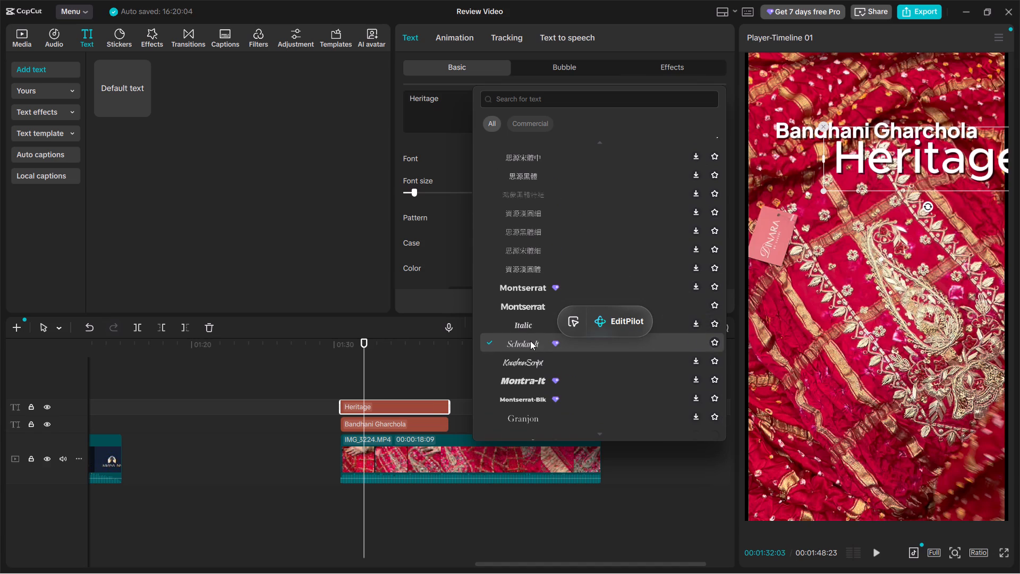
left_click(534, 356)
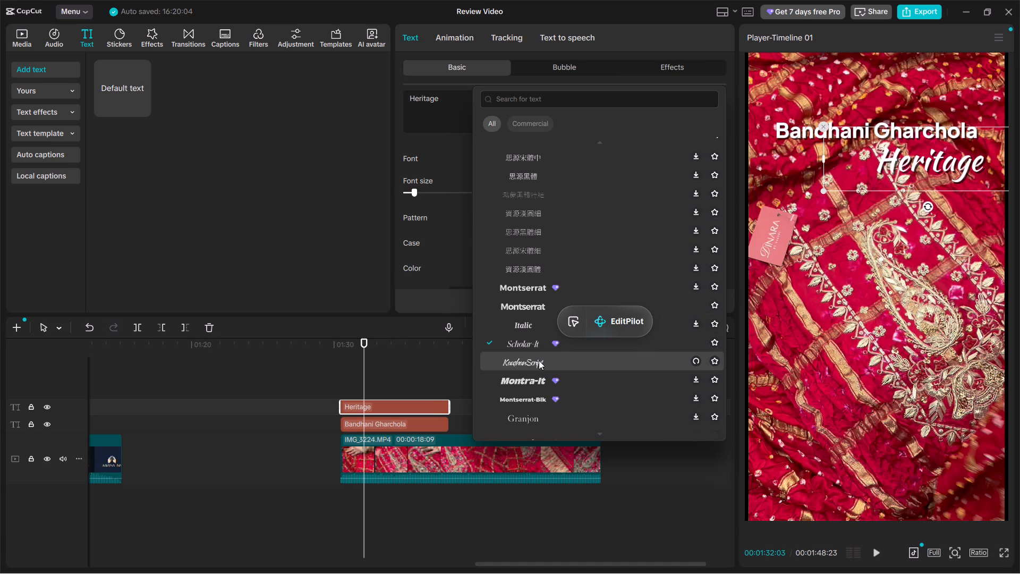
left_click(517, 341)
Reposition the Heritage text, trying it centred below Bandhani Gharchola, and place it above the title, offset toward the word Gharchola.
left_click_drag(909, 154, 820, 133)
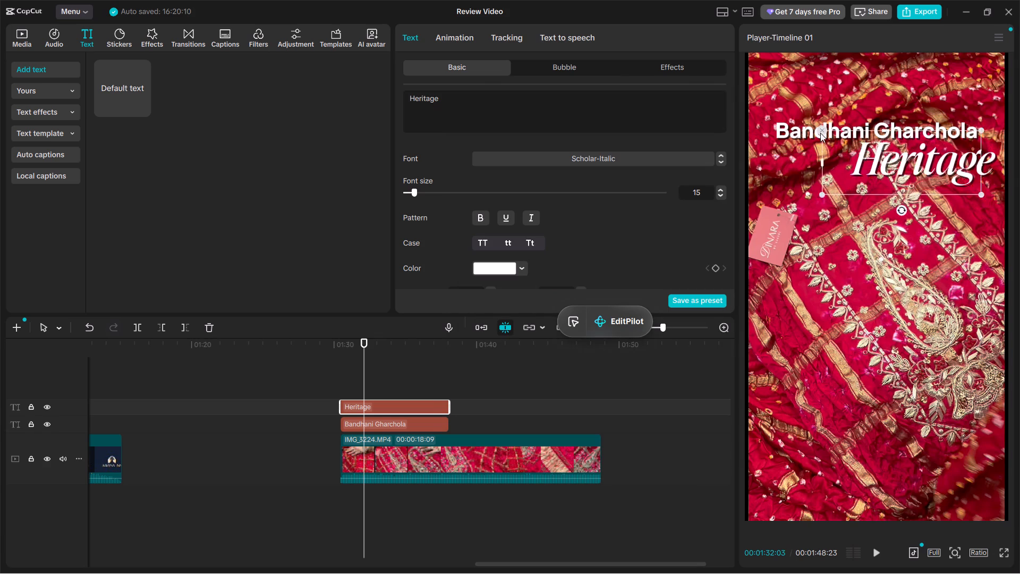
left_click_drag(820, 133, 830, 133)
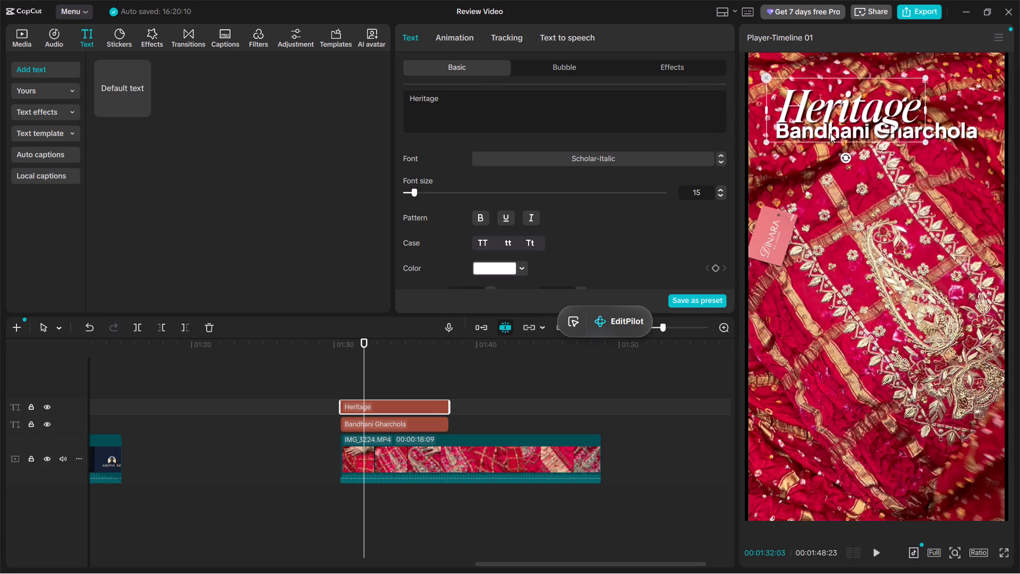
left_click_drag(830, 133, 832, 163)
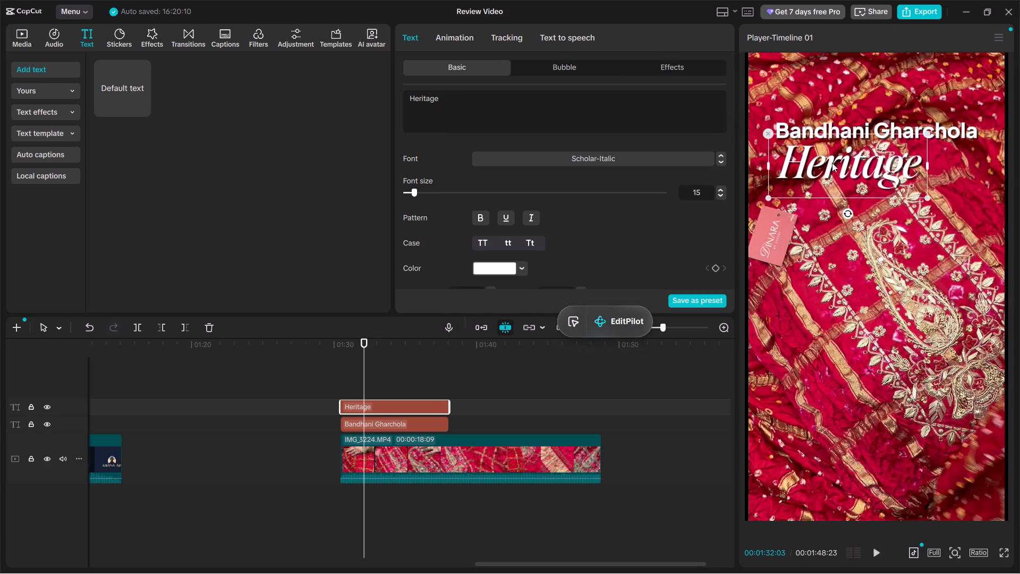
left_click_drag(832, 163, 859, 162)
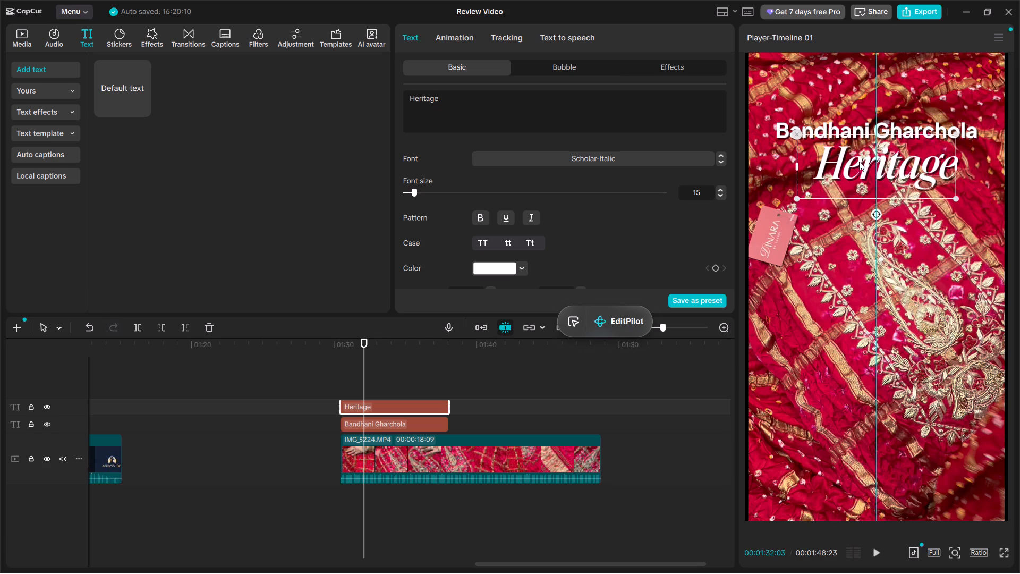
left_click_drag(859, 162, 821, 106)
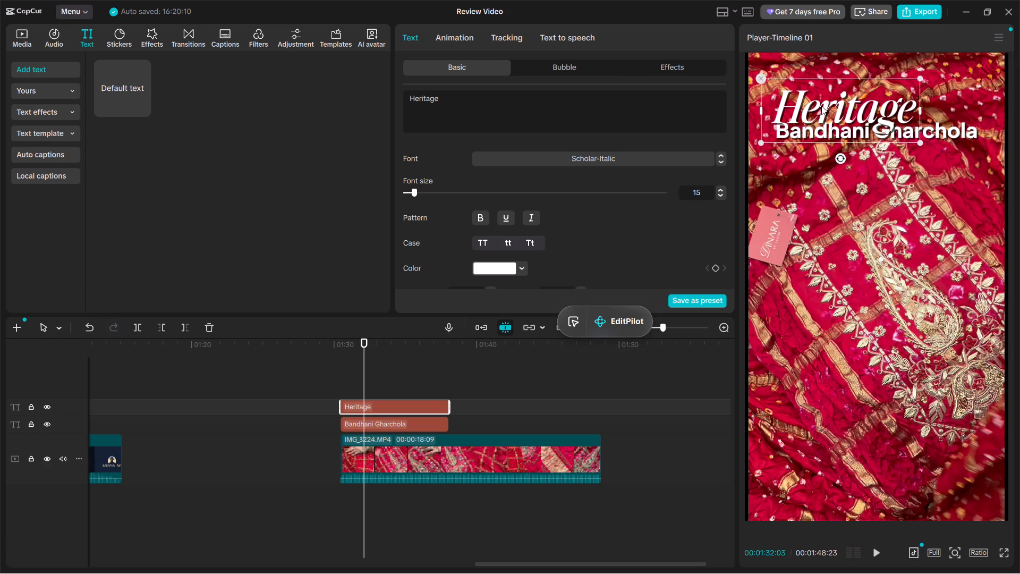
left_click_drag(821, 106, 866, 105)
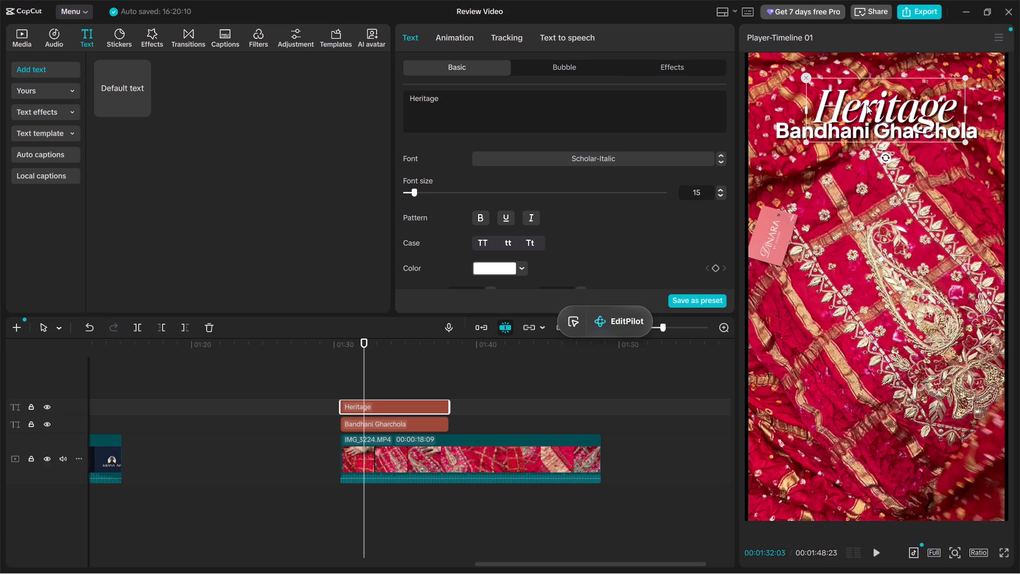
left_click_drag(866, 105, 894, 105)
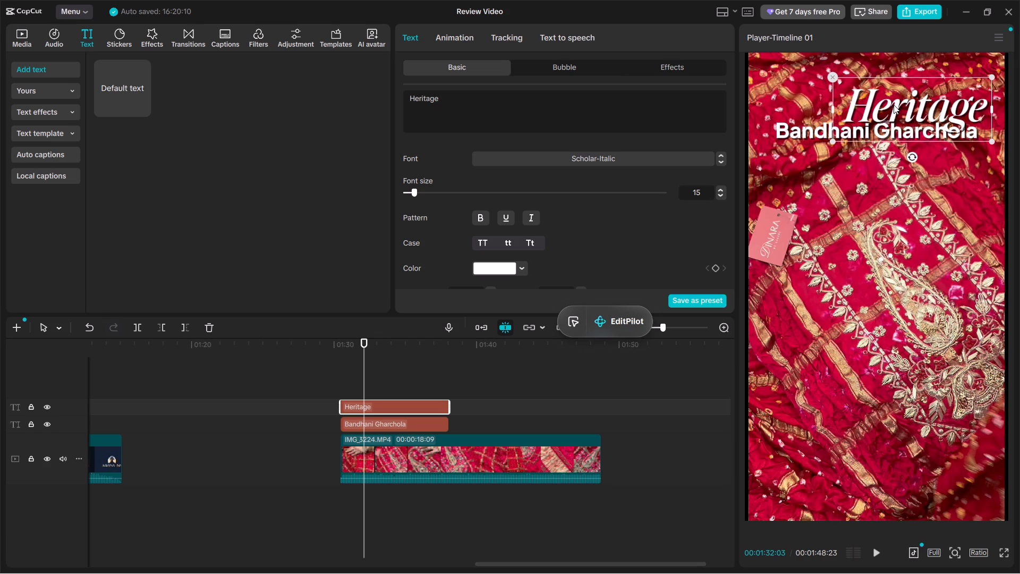
left_click_drag(894, 105, 891, 104)
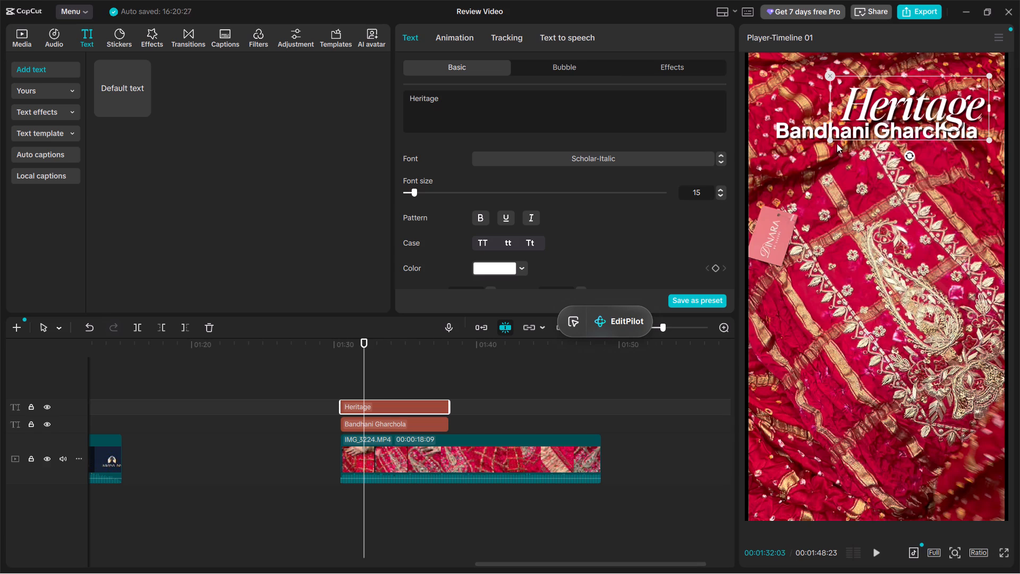
Scale the Bandhani Gharchola title down to about 70% and tuck it just under Heritage, starting further left.
left_click(806, 128)
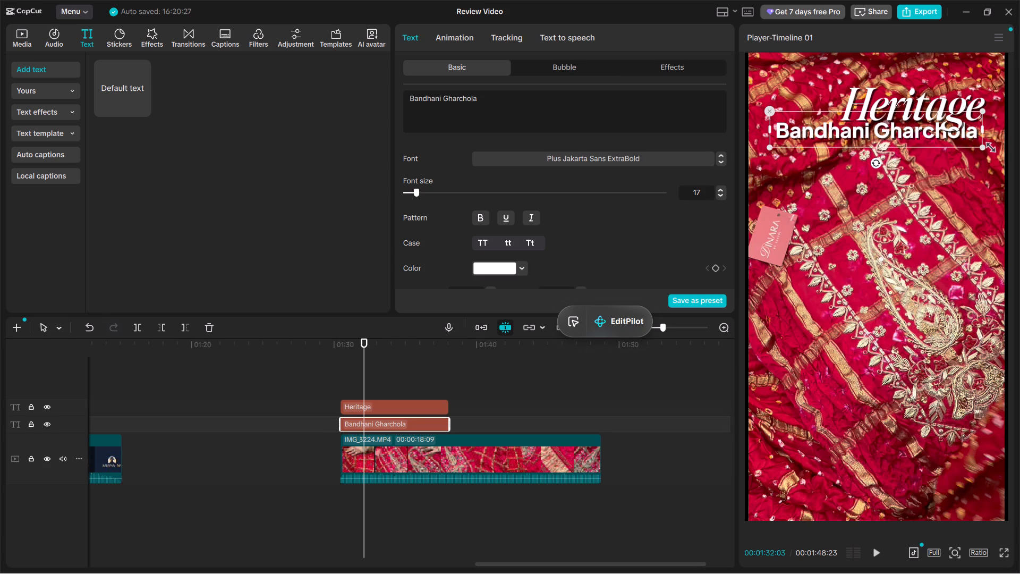
left_click_drag(988, 145, 945, 118)
left_click_drag(922, 137, 909, 134)
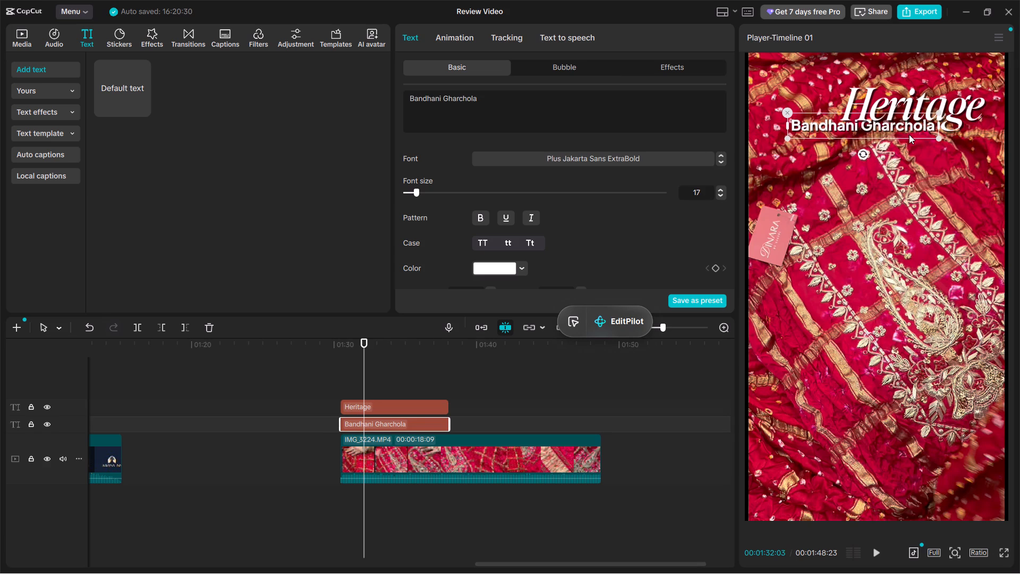
left_click_drag(909, 134, 913, 135)
left_click(910, 87)
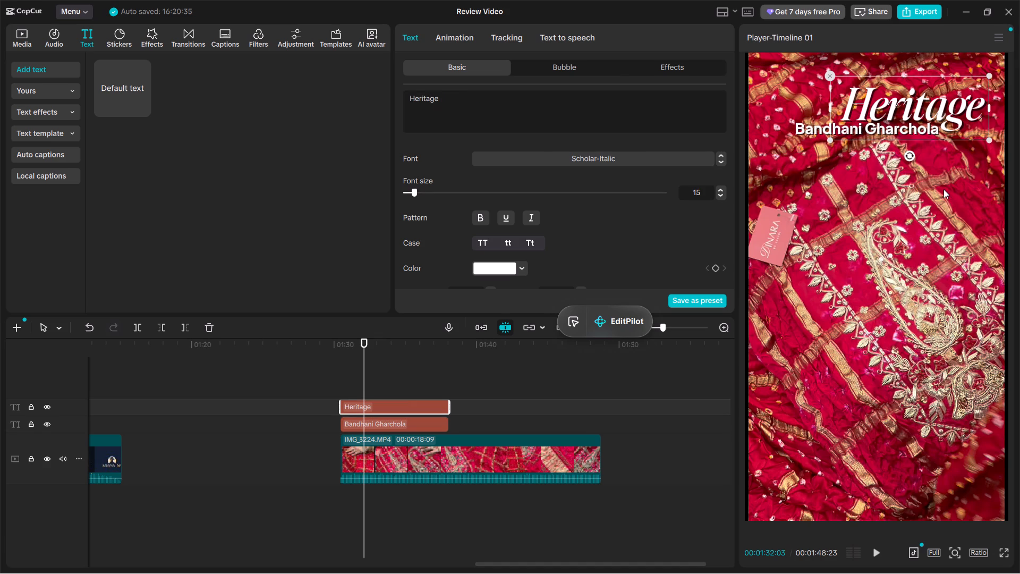
Change the Bandhani Gharchola title's font to Plus Jakarta Sans SemiBold Italic.
left_click(805, 126)
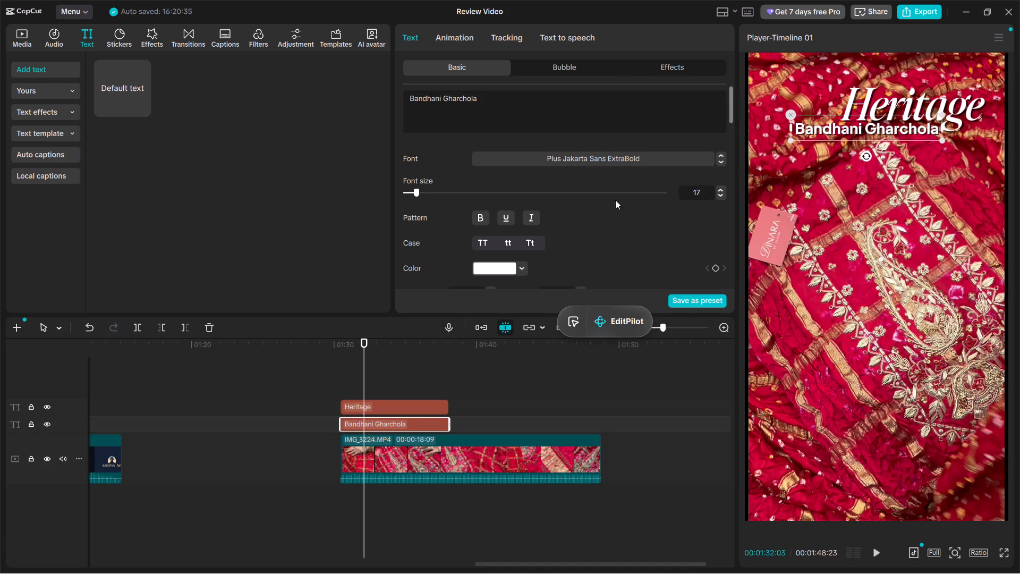
left_click(589, 159)
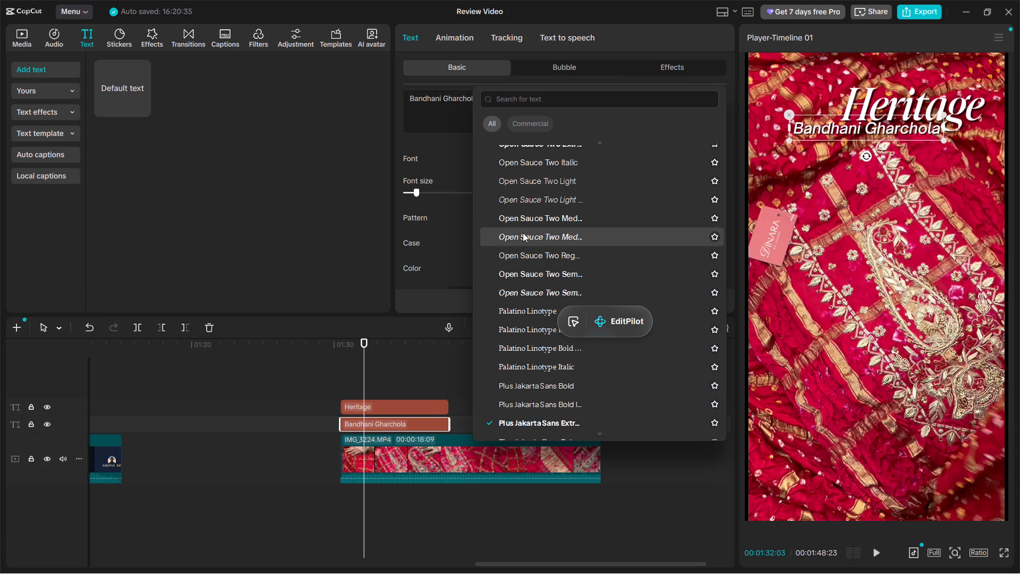
scroll(569, 285, "down", 2)
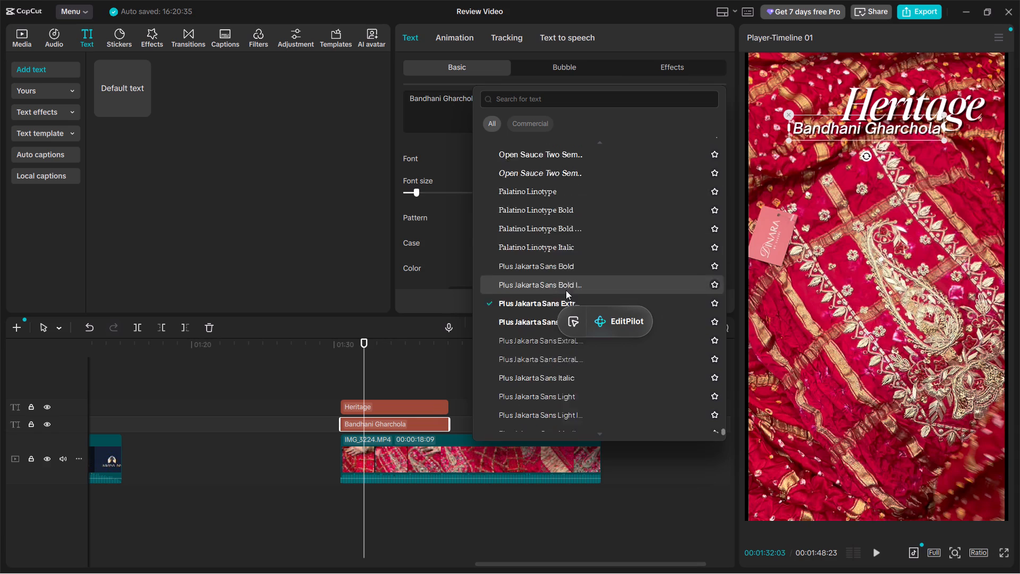
scroll(566, 290, "down", 2)
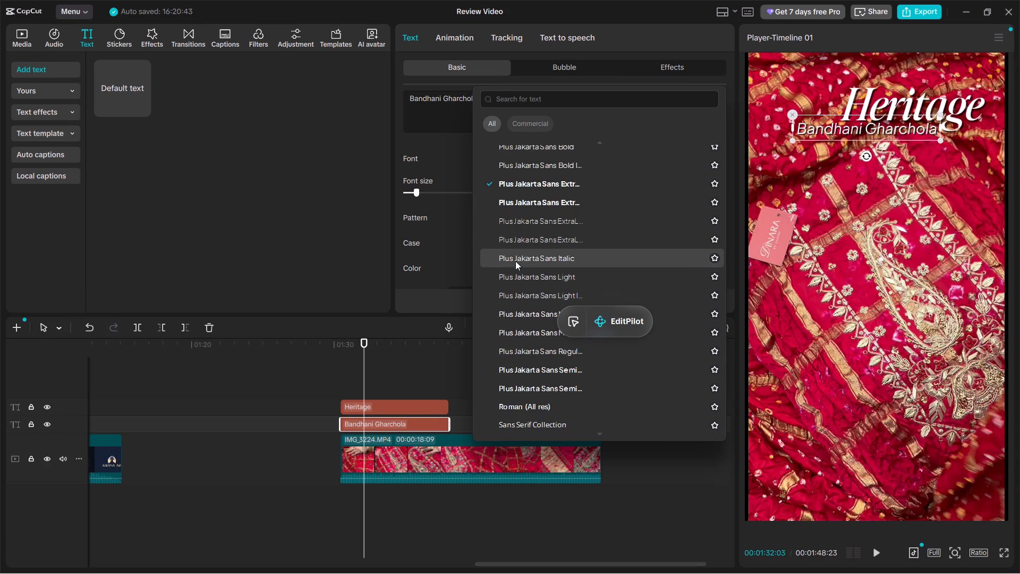
left_click(527, 390)
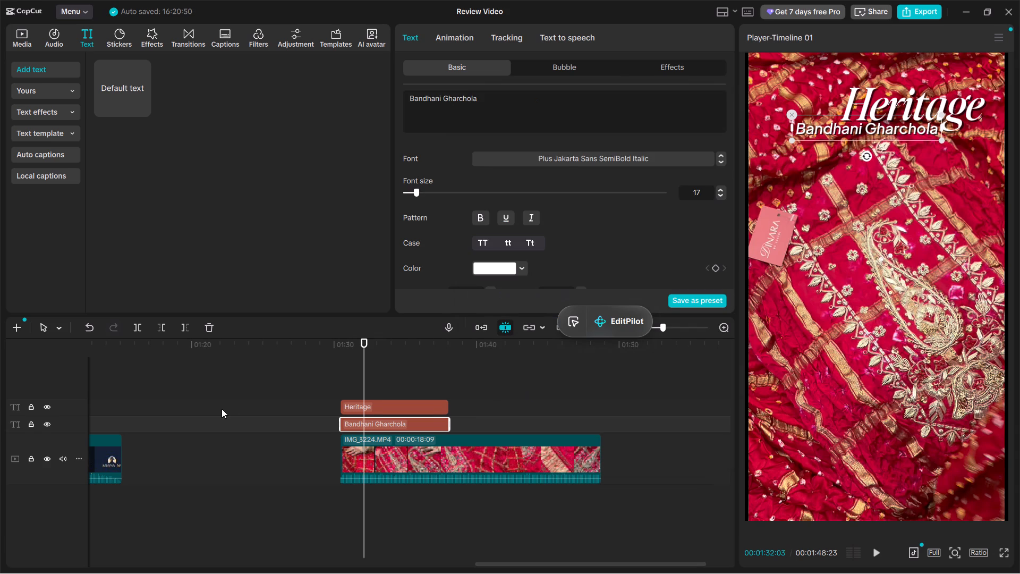
Deselect the title and move the playhead to about 00:01:32:15 to check the restyled text over the clip.
left_click(365, 348)
left_click(391, 354)
left_click(370, 363)
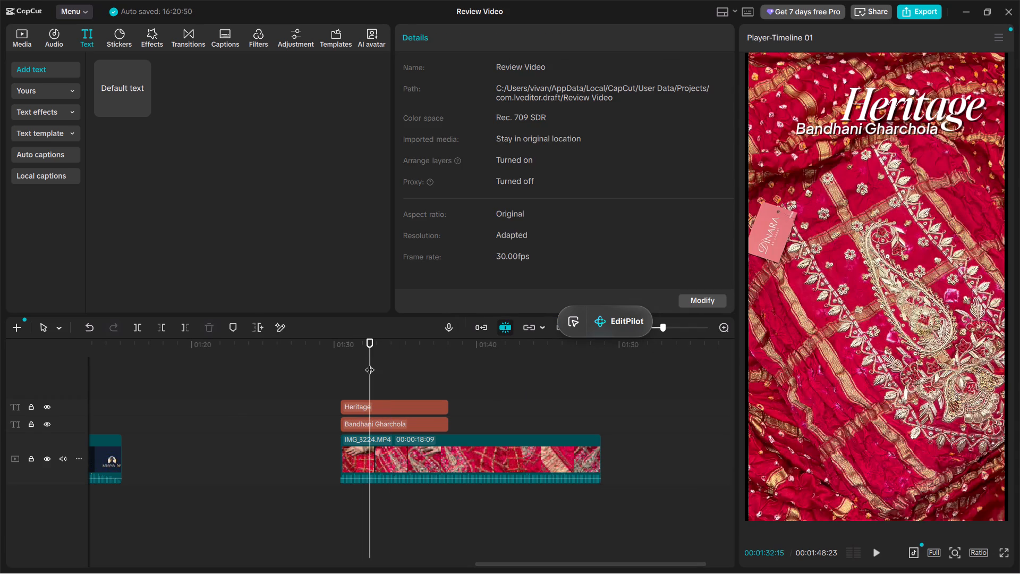
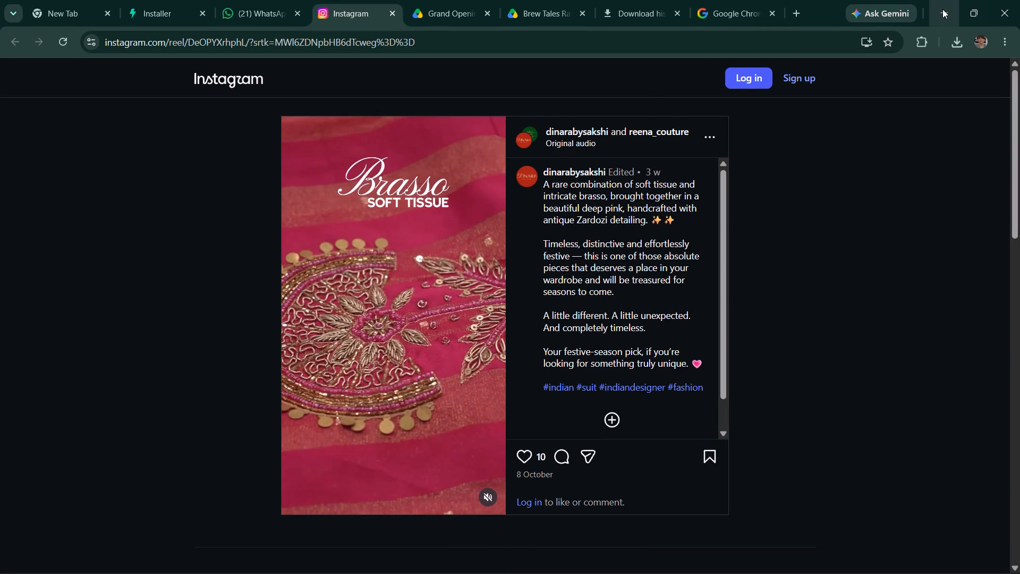
Return from the Instagram reference reel to CapCut and move the playhead to the start of the IMG_3224.MP4 clip, at 00:01:30:14.
left_click(942, 9)
left_click(529, 556)
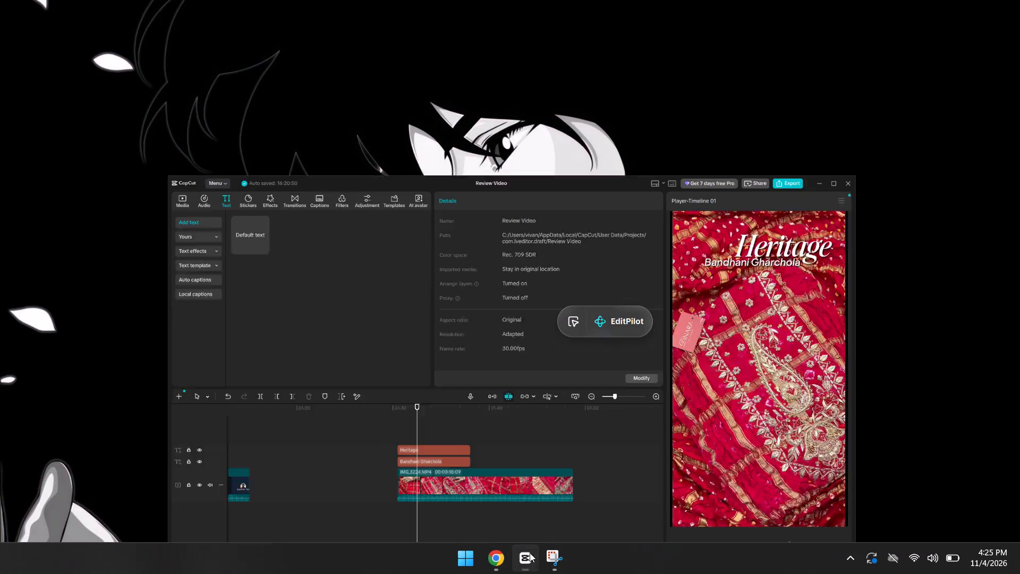
left_click_drag(329, 360, 334, 361)
left_click(335, 361)
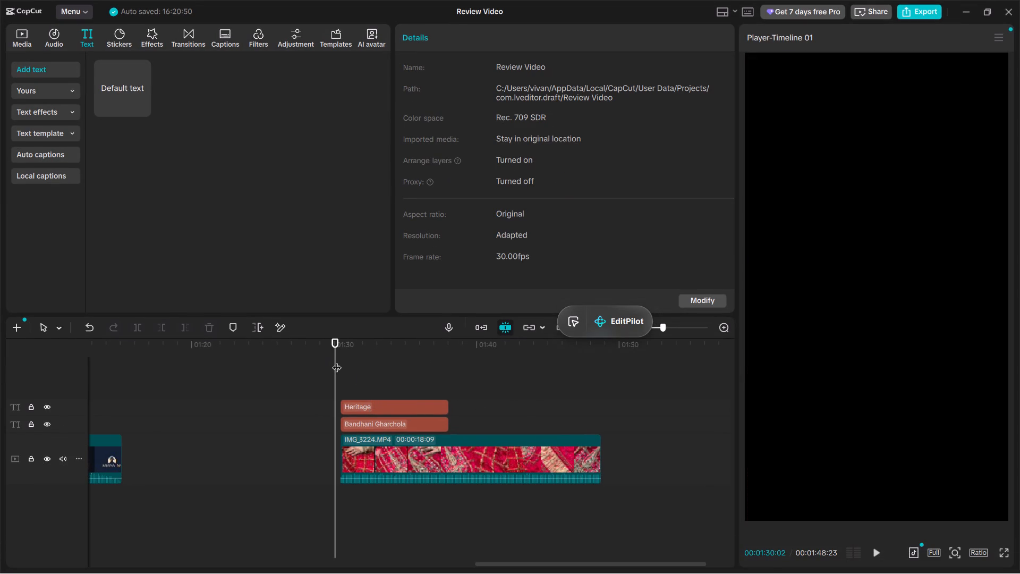
left_click(337, 361)
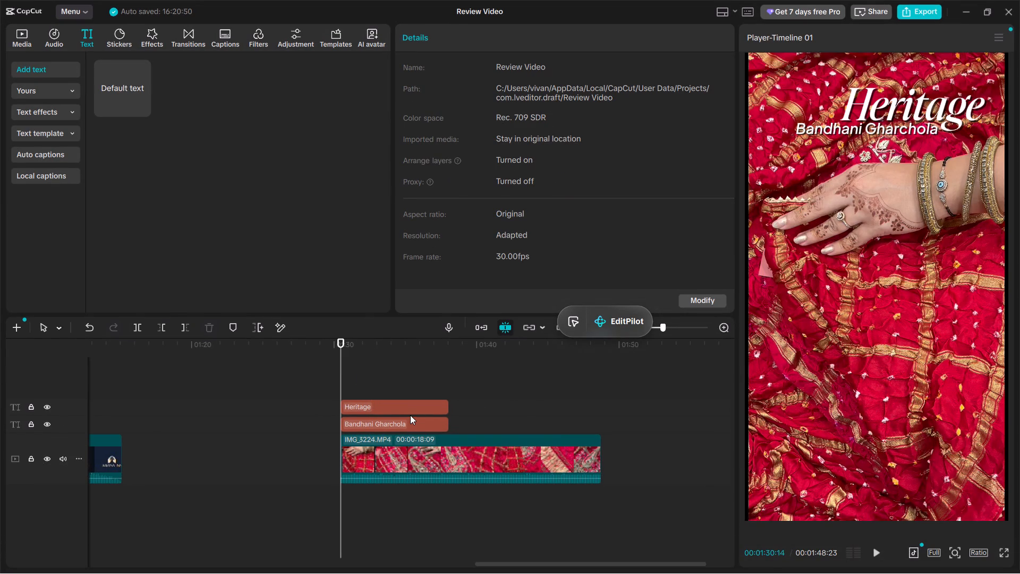
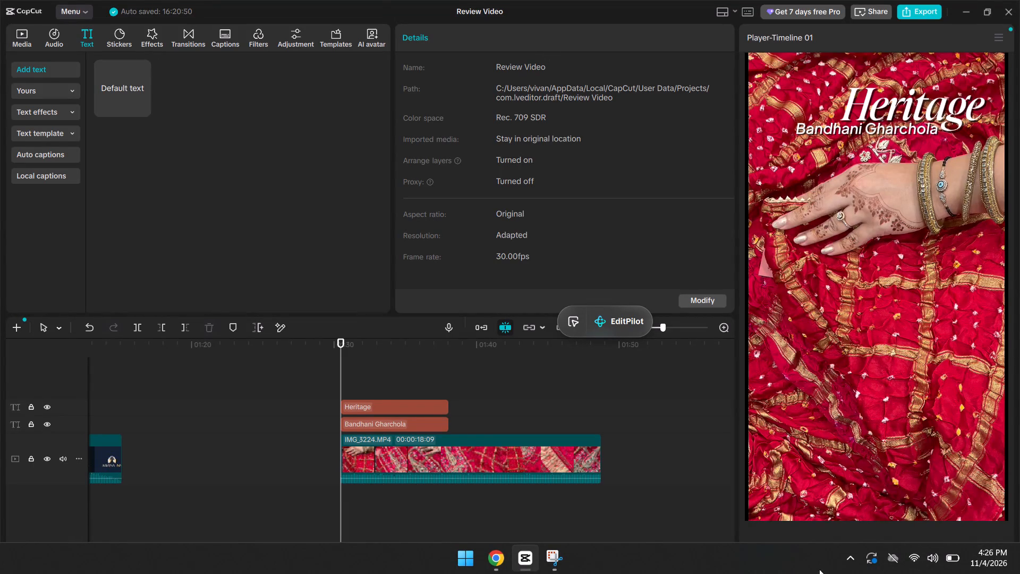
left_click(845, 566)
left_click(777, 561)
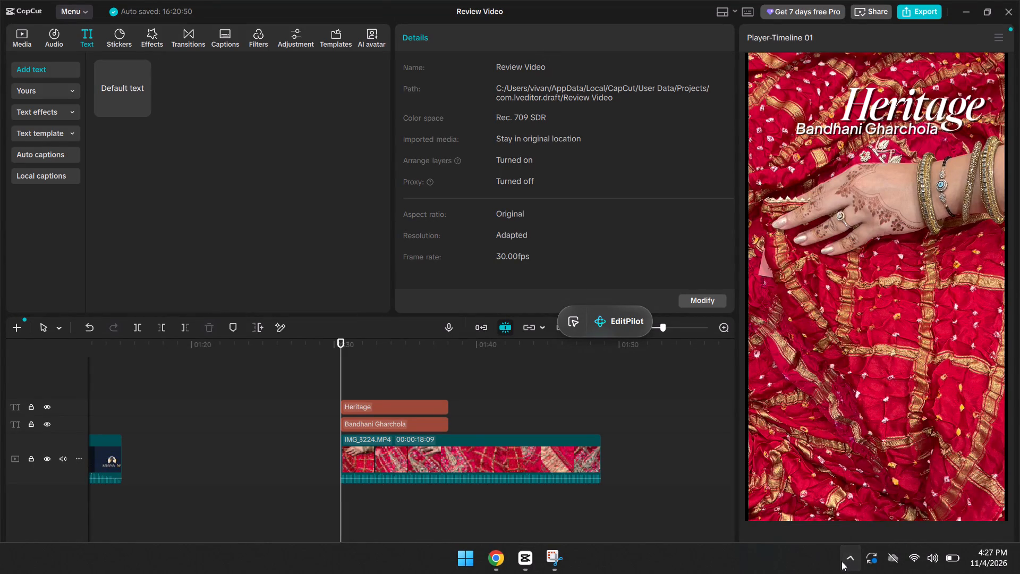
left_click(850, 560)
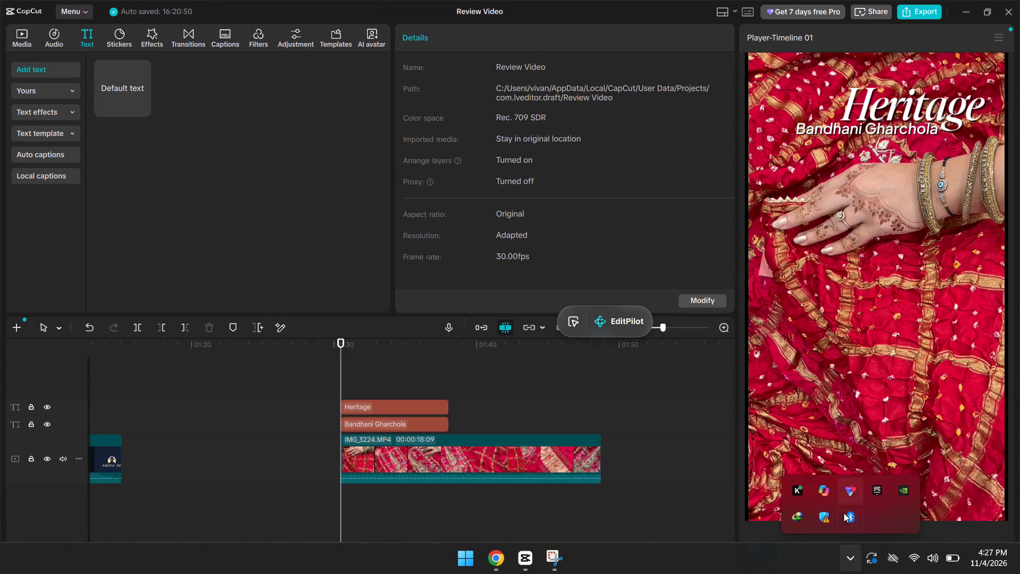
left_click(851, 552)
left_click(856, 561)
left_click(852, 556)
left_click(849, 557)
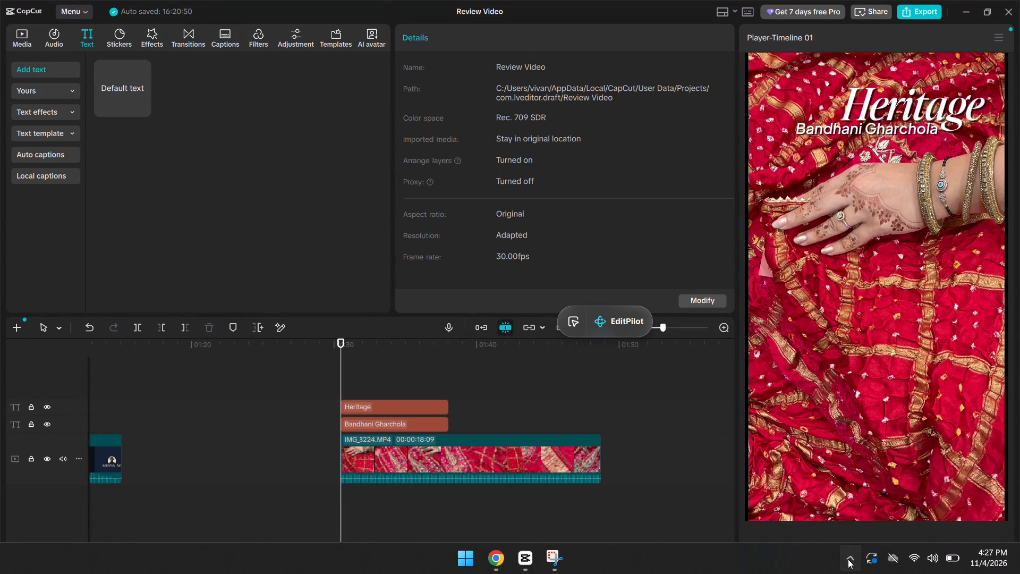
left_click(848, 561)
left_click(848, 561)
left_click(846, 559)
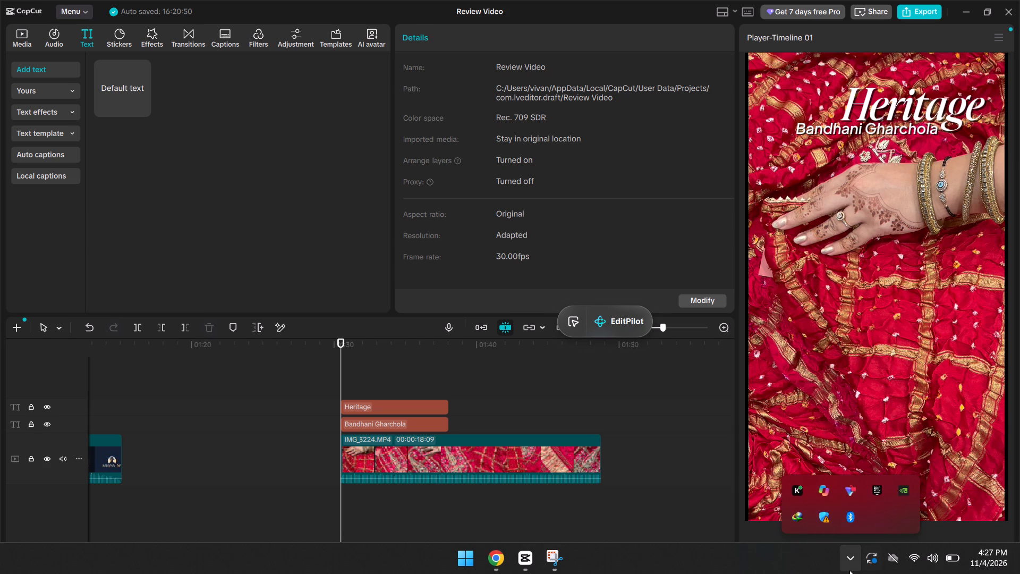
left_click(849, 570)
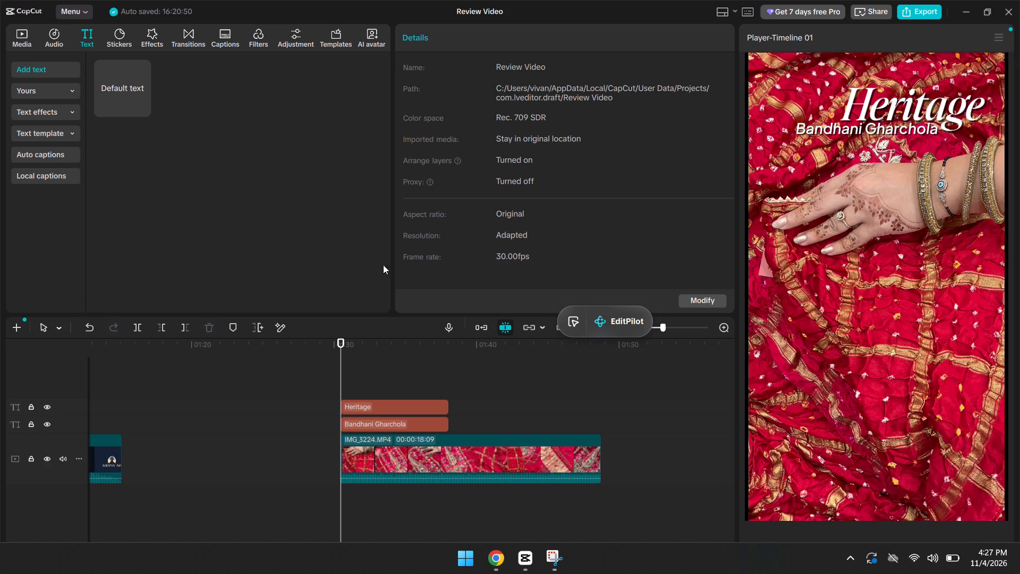
Play the timeline from the start of IMG_3224.MP4 to check the two titles over the clip.
key("space")
left_click(350, 368)
left_click_drag(349, 367, 338, 365)
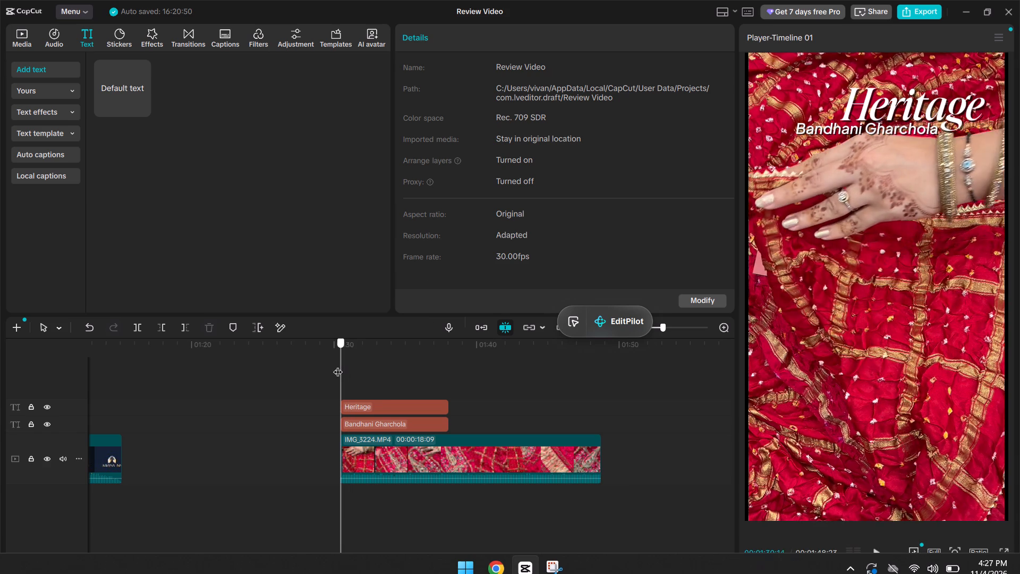
left_click_drag(338, 365, 338, 365)
key("space")
scroll(430, 436, "up", 5)
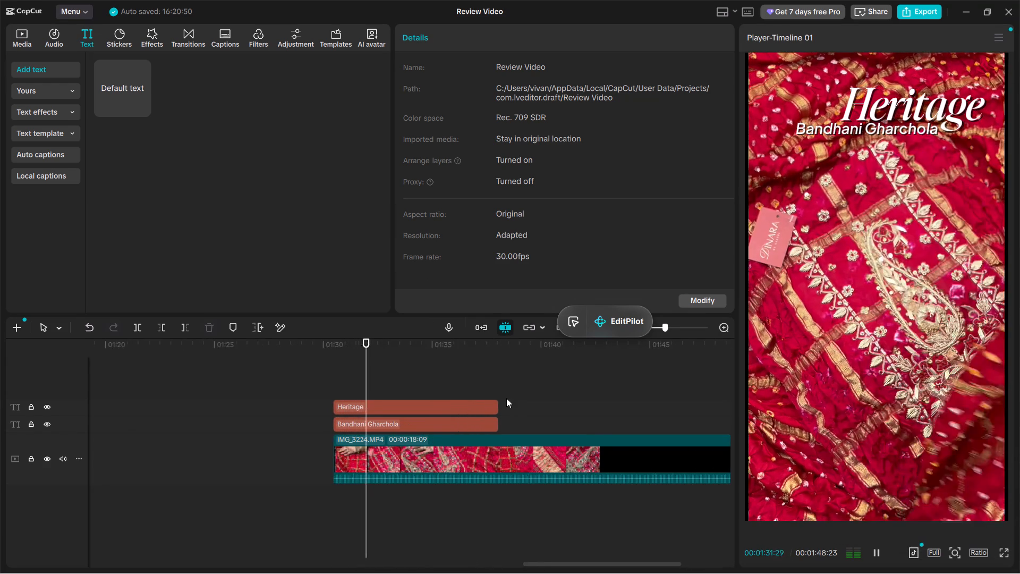
scroll(516, 407, "down", 4, "ctrl")
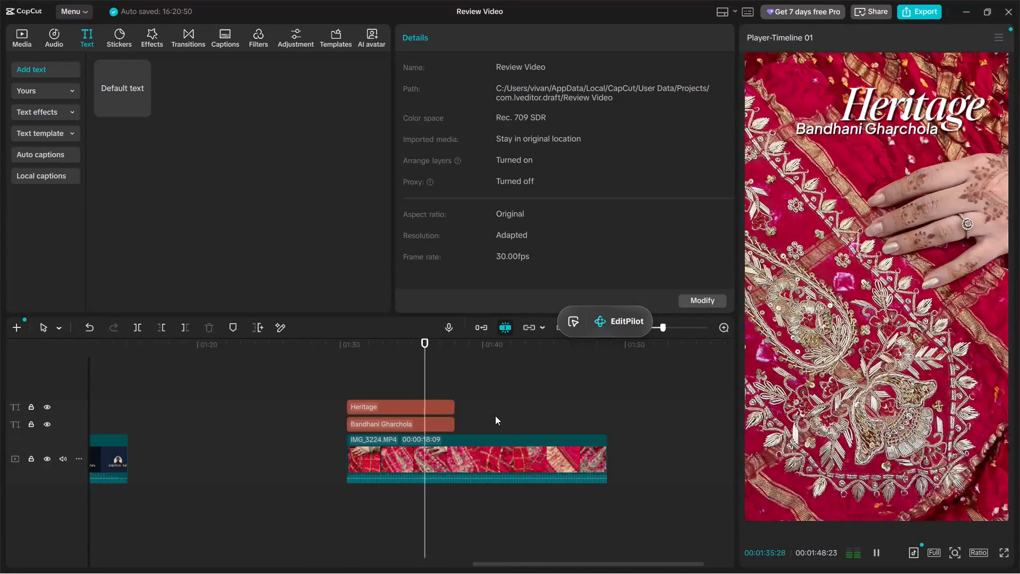
key("space")
Extend the Heritage and Bandhani Gharchola titles together to the end of IMG_3224.MP4.
left_click_drag(482, 401, 431, 418)
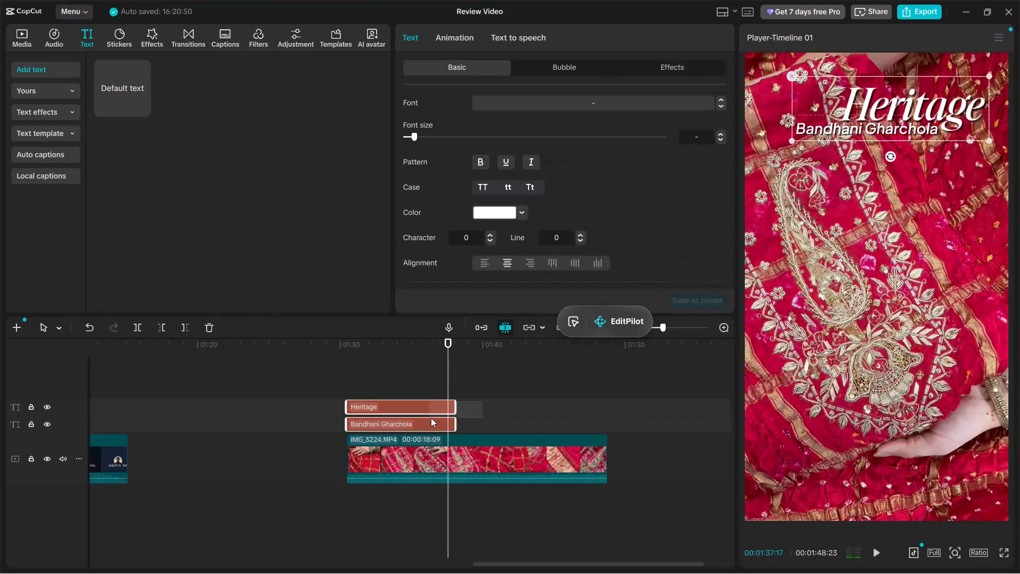
left_click_drag(431, 418, 435, 420)
left_click(458, 424)
left_click_drag(483, 408, 450, 428)
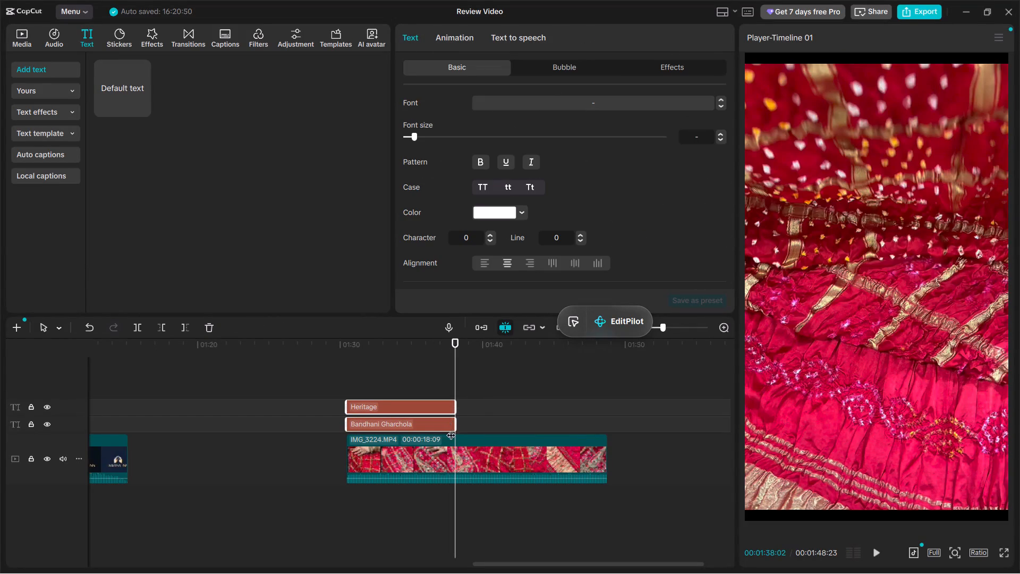
left_click_drag(456, 428, 604, 434)
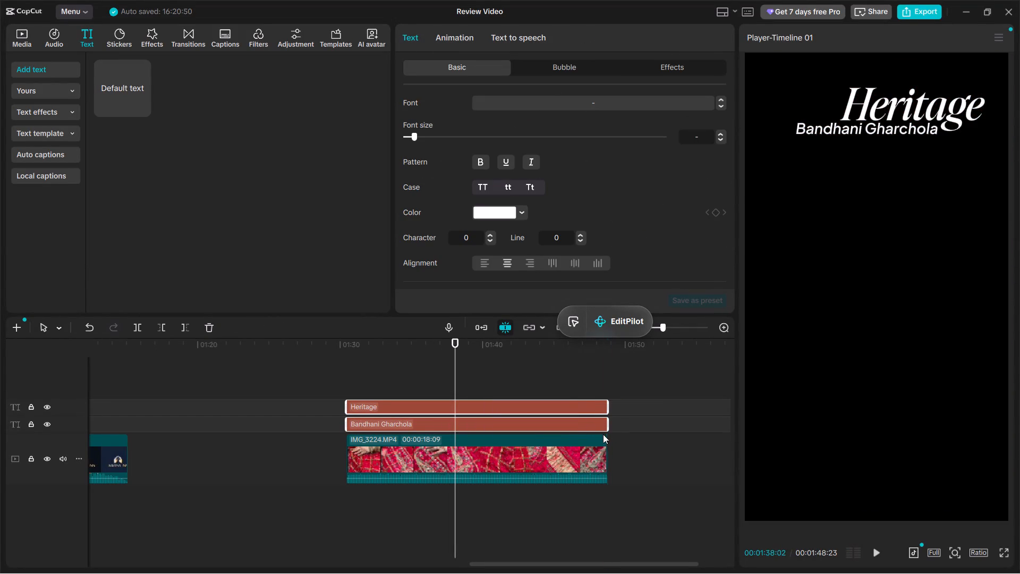
Play back the last seconds of the clip to find where the titles meet the closing logo card.
left_click(568, 387)
key("space")
scroll(603, 410, "up", 8, "ctrl")
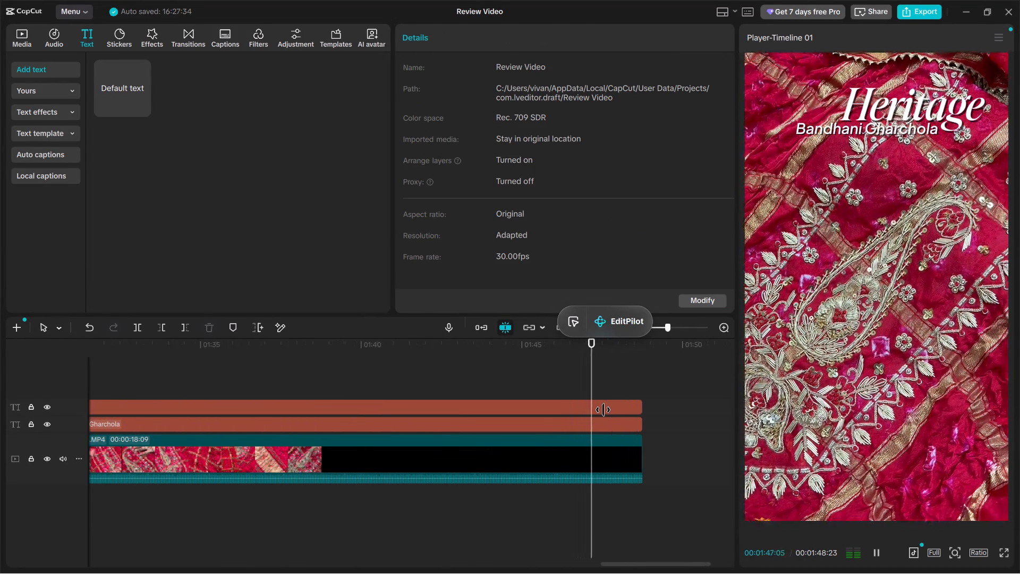
key("space")
left_click(545, 374)
key("space")
key("space")
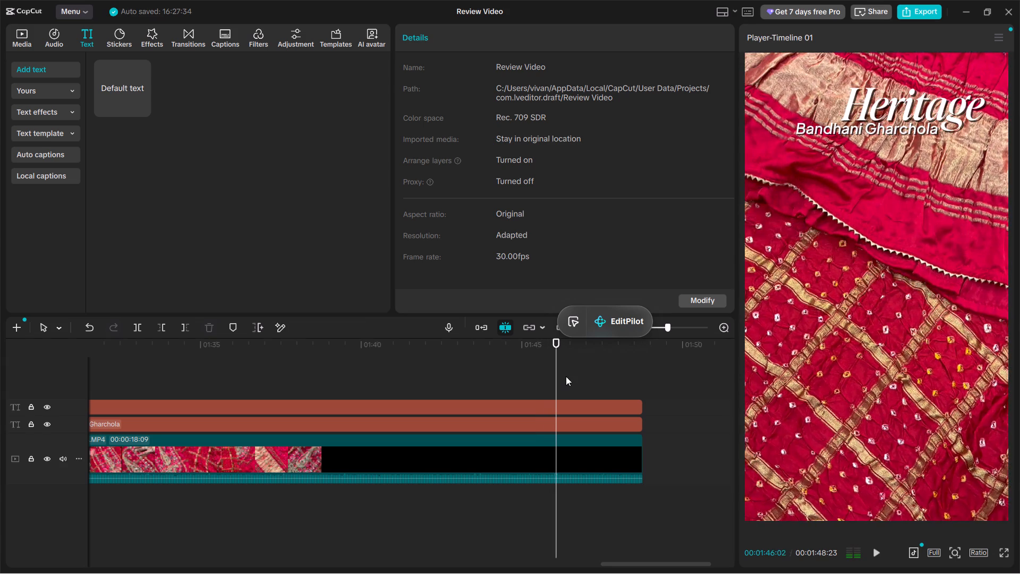
key("space")
key("space")
Trim the ends of both titles to 00:01:47:12, the frame where the green Dinara logo card starts.
key("Right")
key("Right")
key("Right")
key("Right")
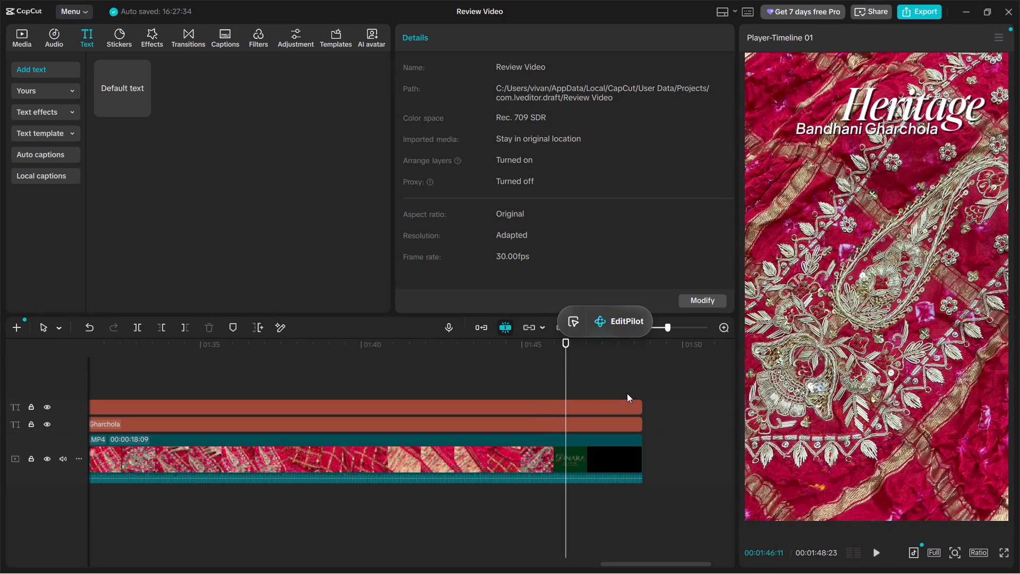
key("Right")
key("Right")
key("Right")
key("Right")
key("Right")
key("Right")
key("Right")
key("Right")
key("Right")
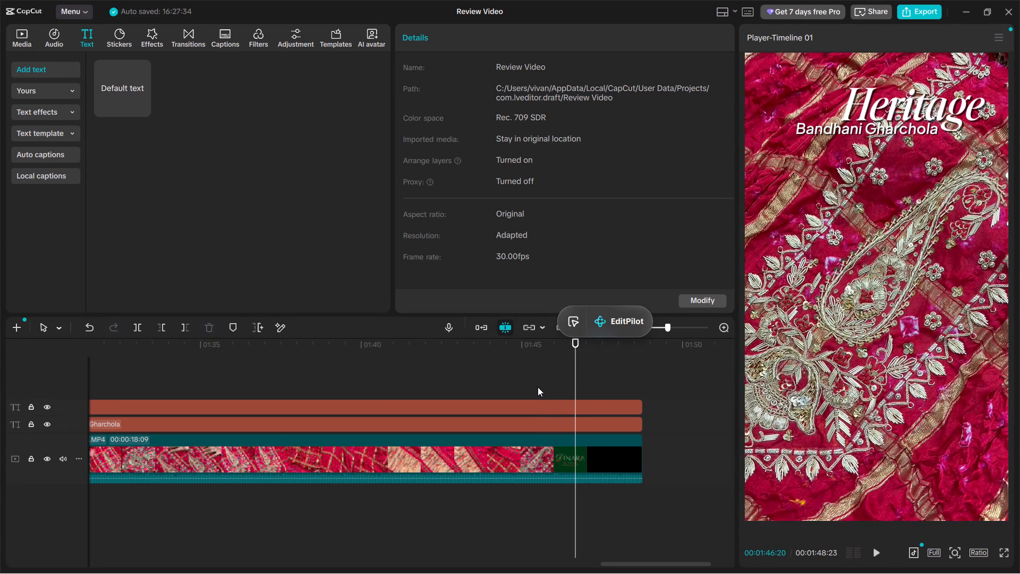
key("Right")
key("Right")
key("Right")
key("Right")
key("Right")
key("Right")
key("Right")
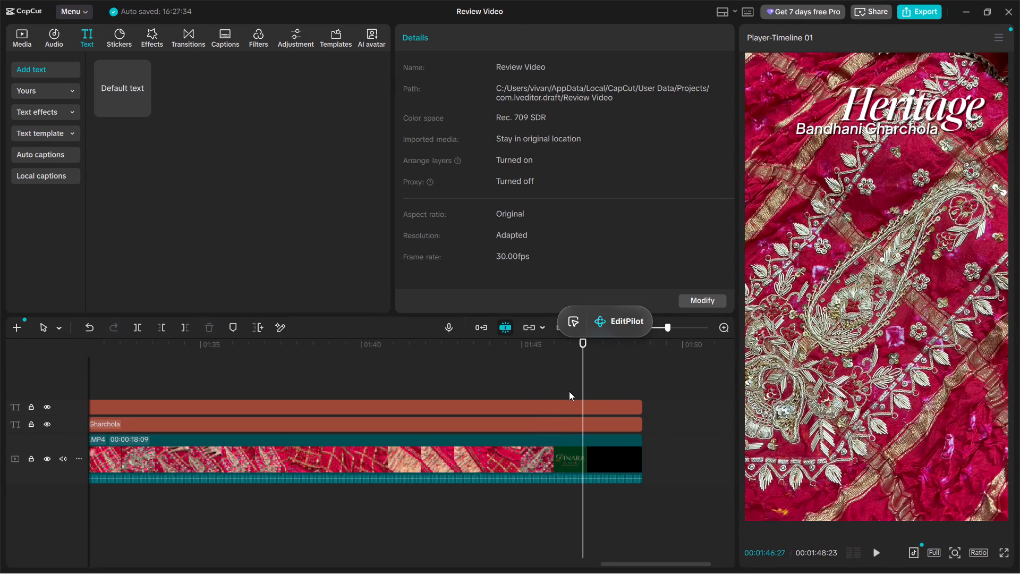
key("Right")
key("Right")
key("Right")
key("Right")
key("Right")
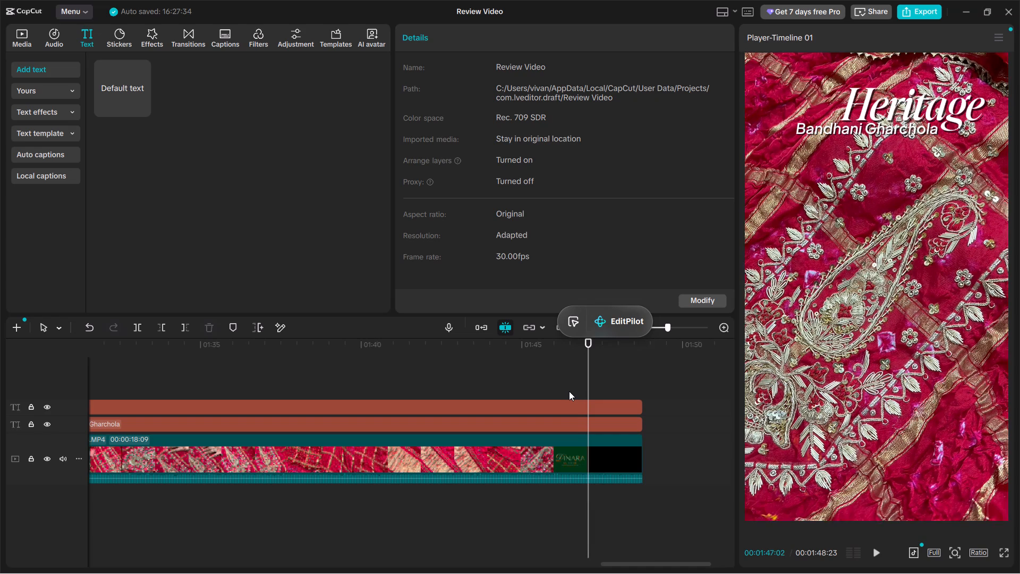
key("Right")
key("Right")
key("Right")
key("Right")
key("Right")
key("Right")
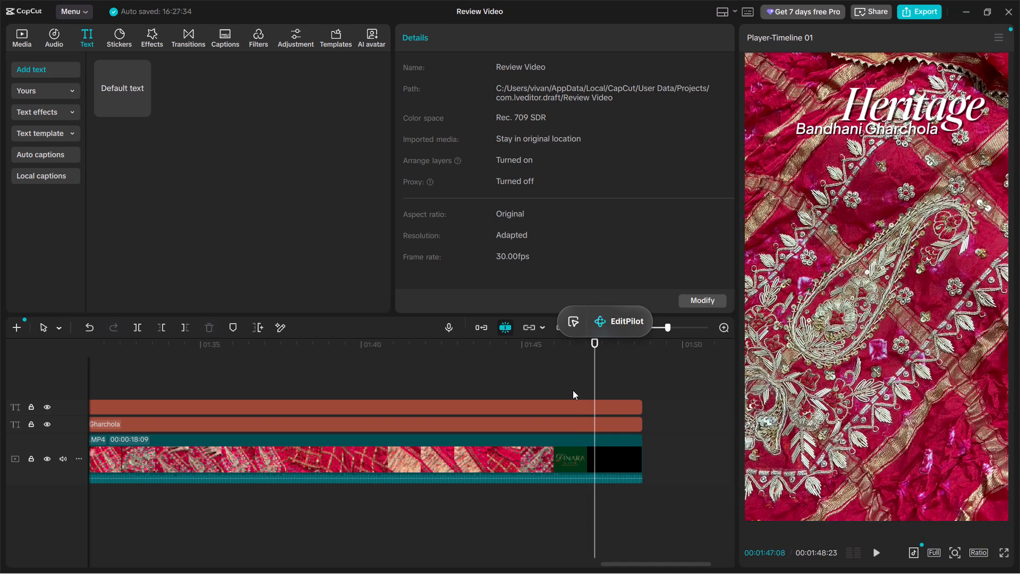
key("Right")
key("Right")
key("Right")
key("Right")
key("Right")
key("Left")
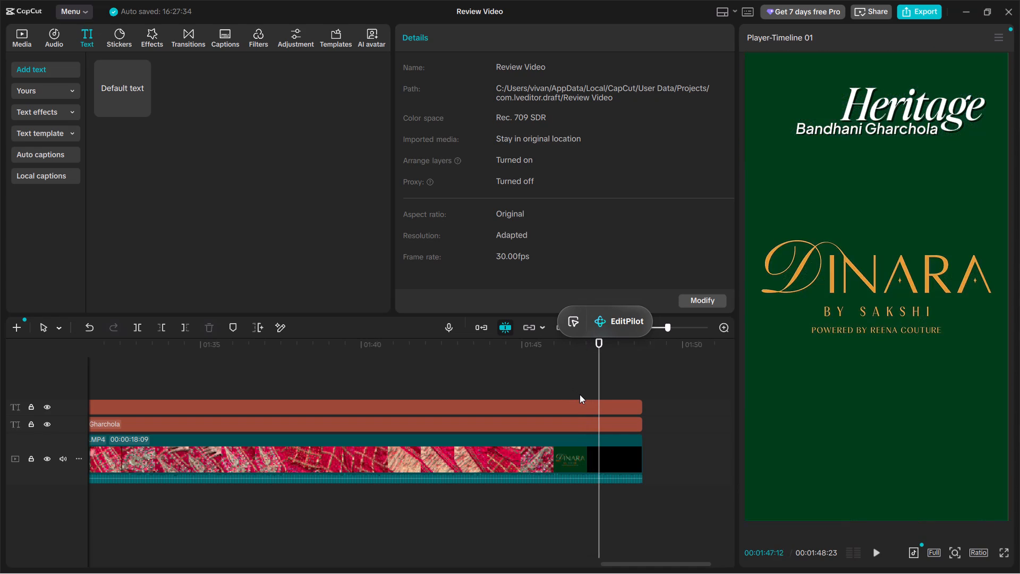
key("Left")
key("Right")
left_click_drag(550, 387, 616, 418)
left_click_drag(642, 425, 593, 421)
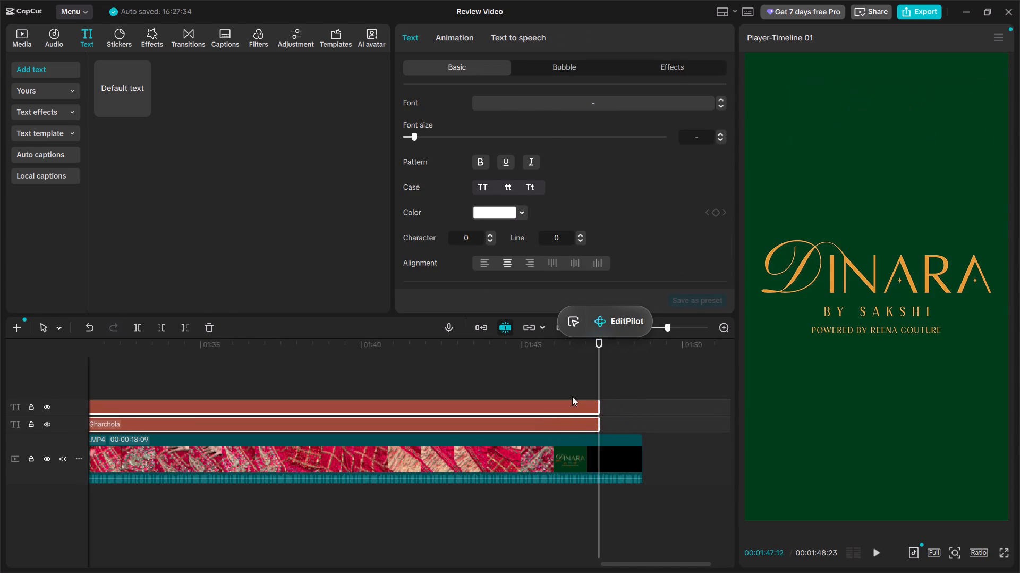
Scrub and play through the latter part of IMG_3224.MP4 to check the trimmed titles.
left_click(557, 375)
left_click_drag(556, 375, 408, 371)
scroll(479, 402, "down", 6, "ctrl")
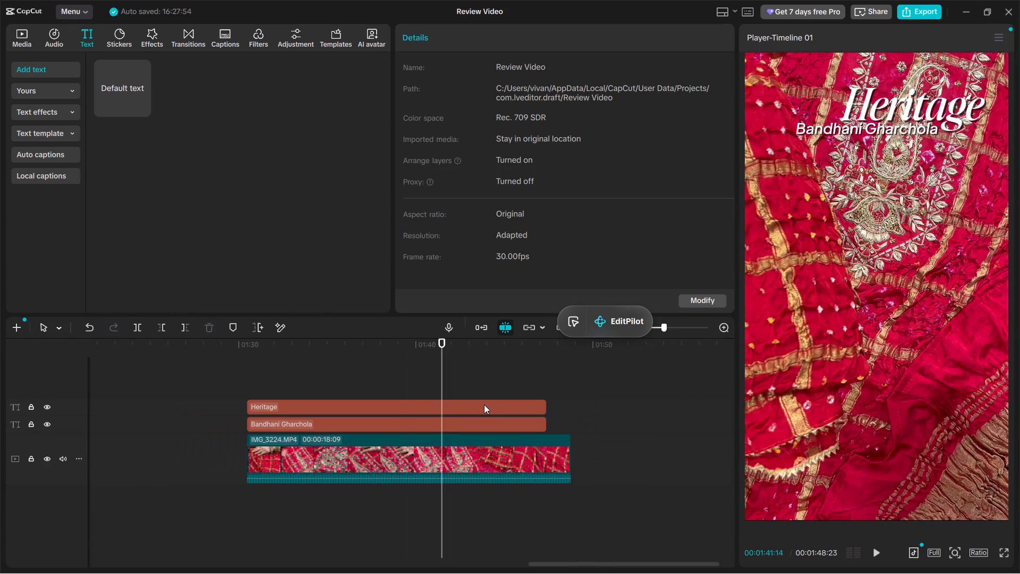
scroll(472, 414, "up", 3, "alt")
key("space")
scroll(658, 411, "down", 4, "alt")
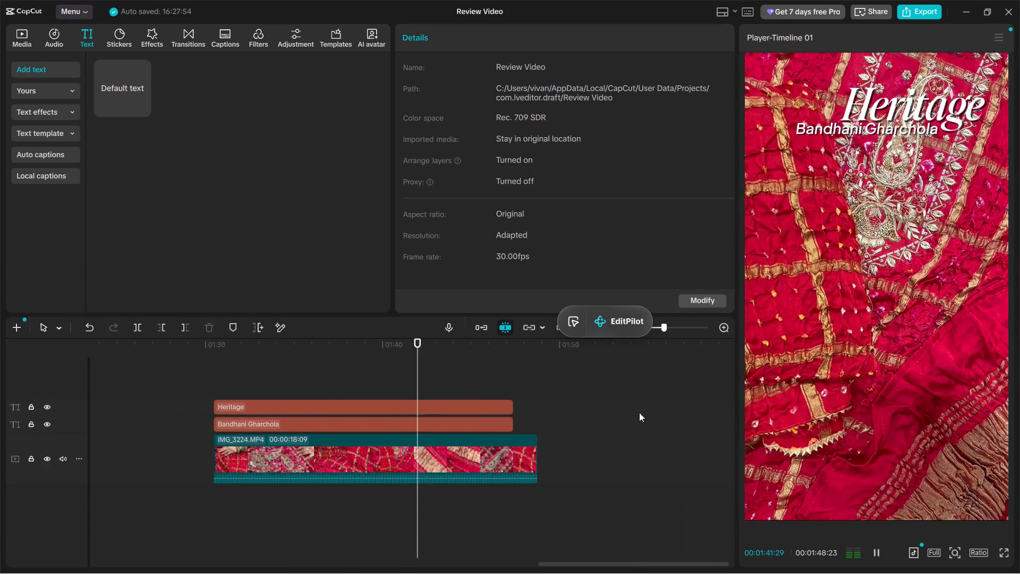
scroll(482, 402, "down", 5, "ctrl")
left_click(549, 377)
key("space")
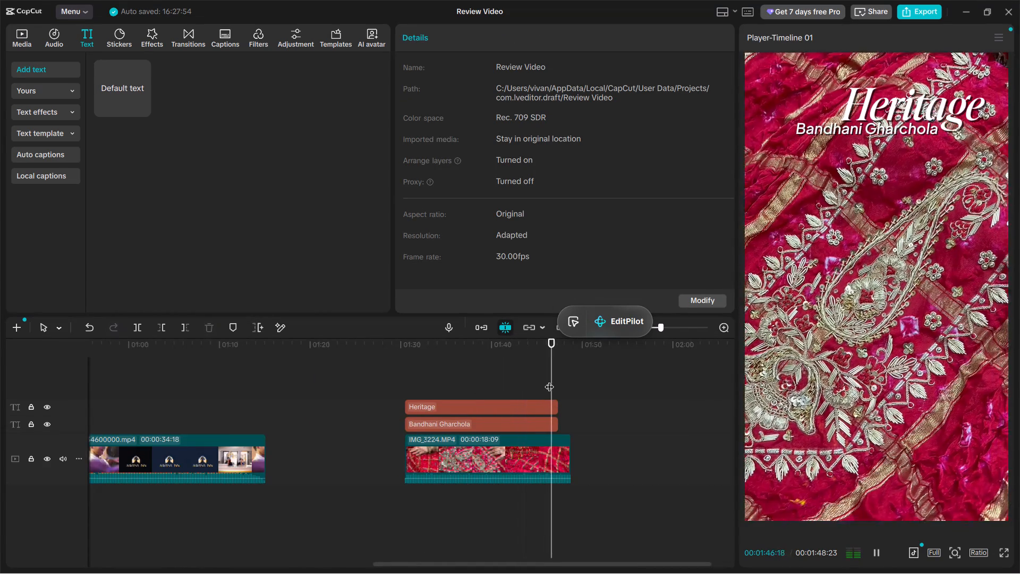
scroll(555, 389, "up", 2, "alt")
scroll(555, 392, "down", 3, "alt")
left_click(471, 369)
key("space")
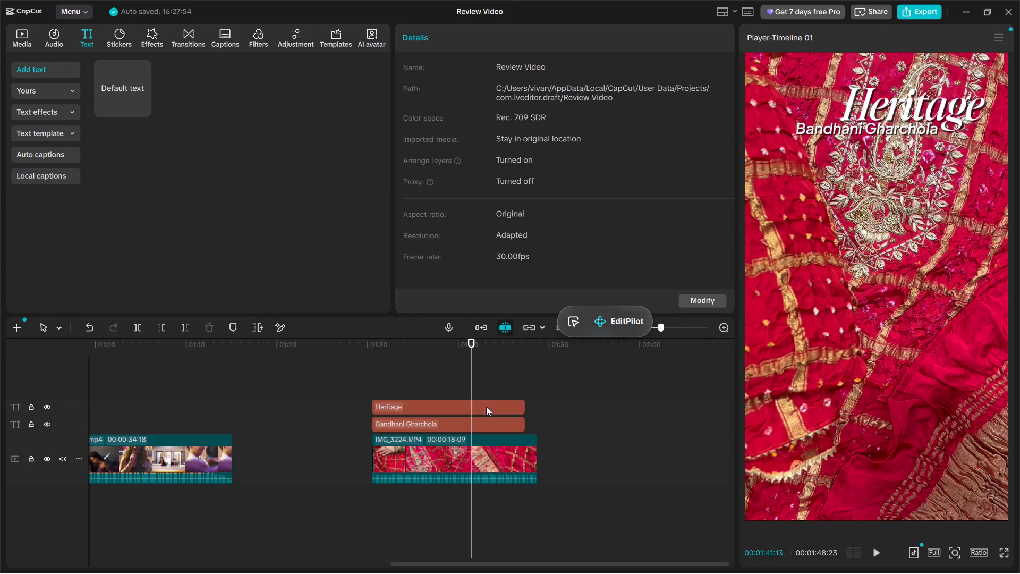
Mark the export range over IMG_3224.MP4, with the out point at 00:01:48:23 and the in point at 00:01:30:14.
left_click(540, 396)
key("o")
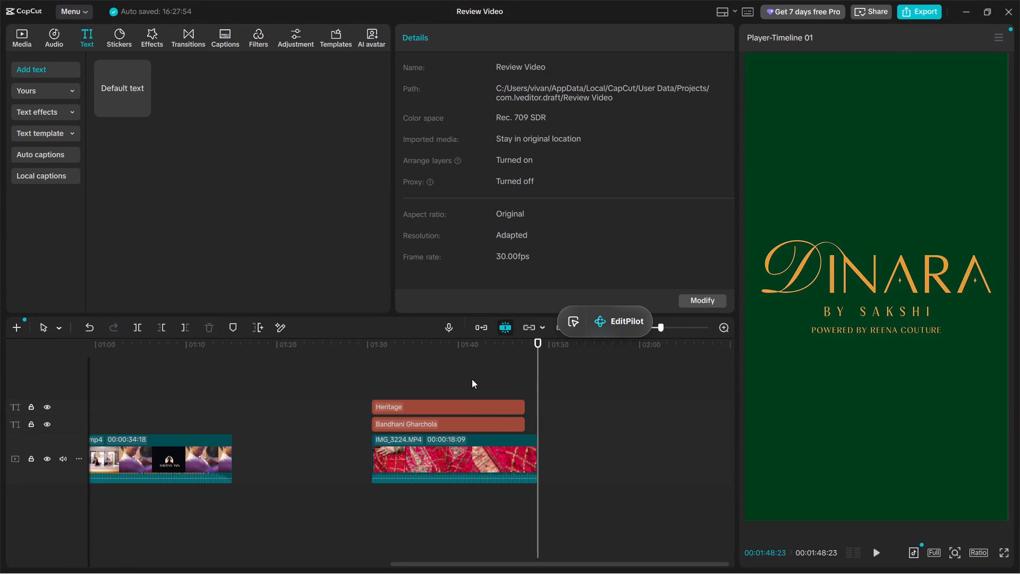
left_click(367, 377)
left_click(366, 377)
left_click(371, 380)
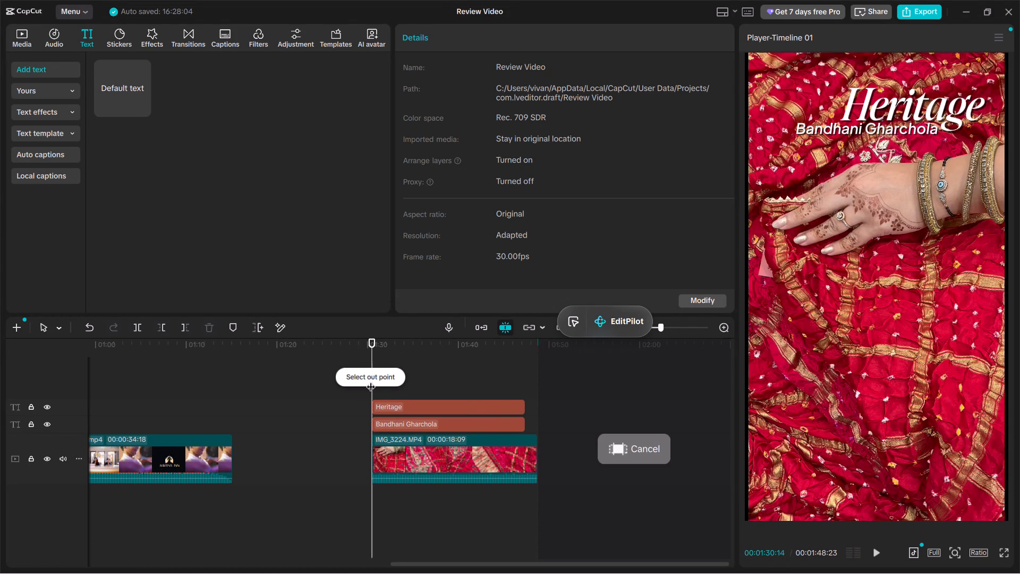
key("i")
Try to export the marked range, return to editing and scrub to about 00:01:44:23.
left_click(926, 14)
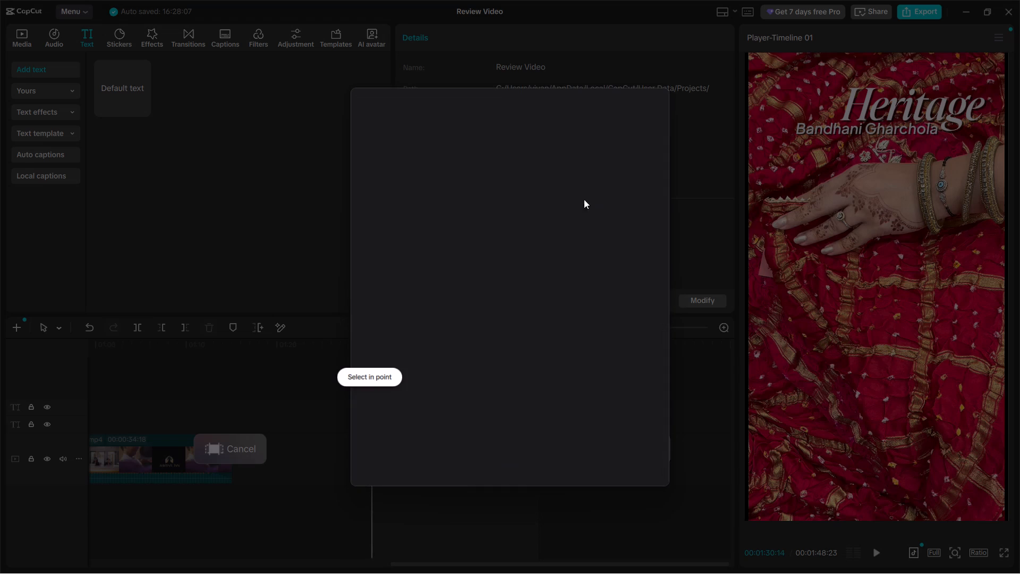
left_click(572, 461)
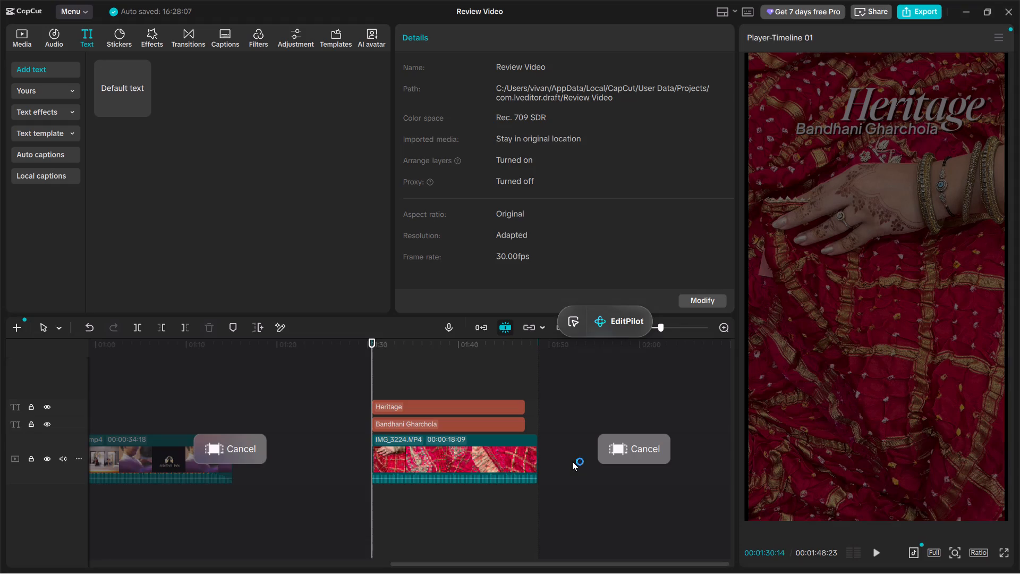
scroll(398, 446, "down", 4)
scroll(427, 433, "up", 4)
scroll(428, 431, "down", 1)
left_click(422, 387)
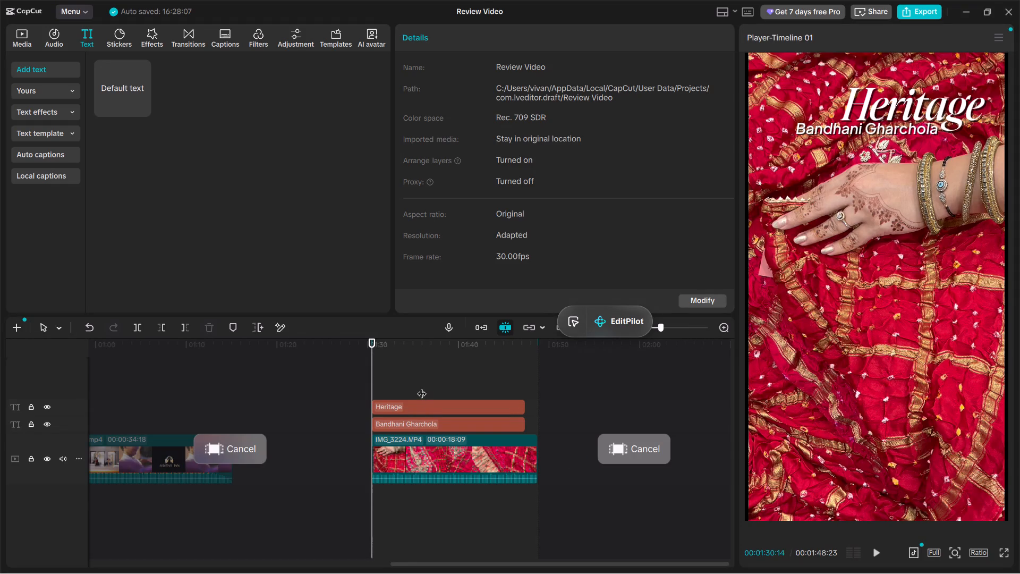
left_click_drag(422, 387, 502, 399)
Start the export again and examine the list of Pro features and materials in use.
left_click(931, 10)
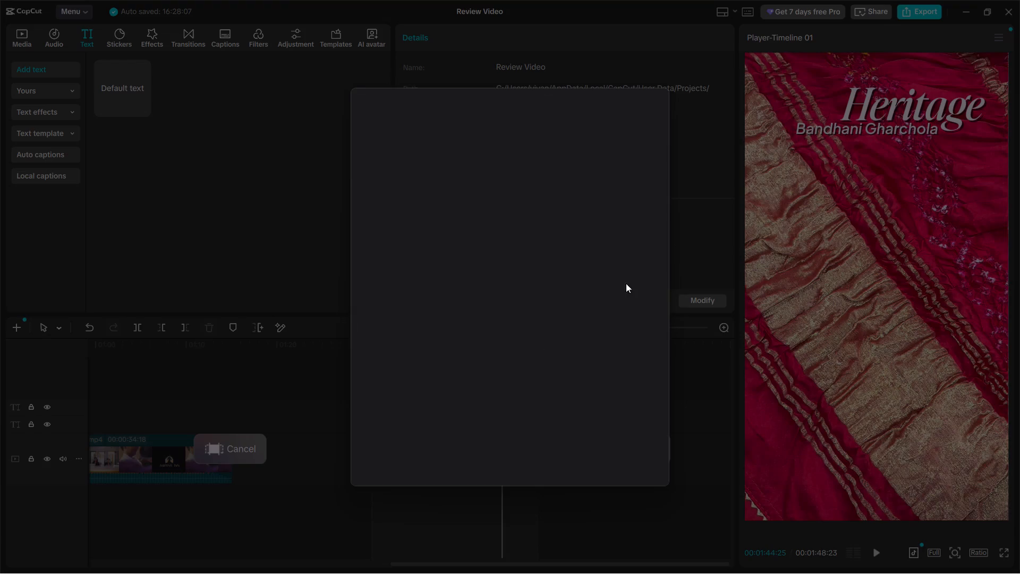
scroll(479, 396, "down", 17)
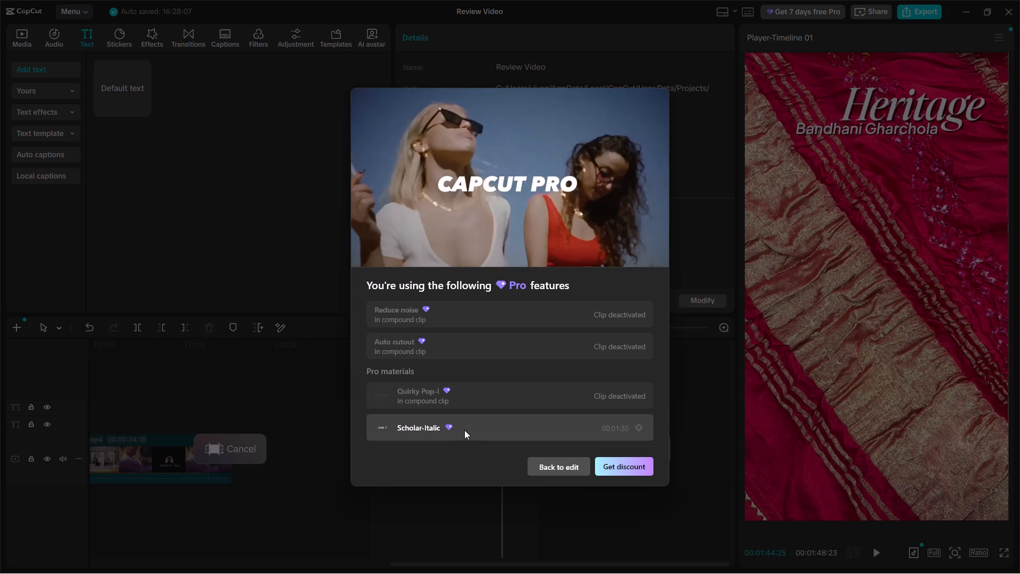
Go to the title using the Pro font Scholar-Italic and change Heritage's font to the free Italic font.
left_click(466, 434)
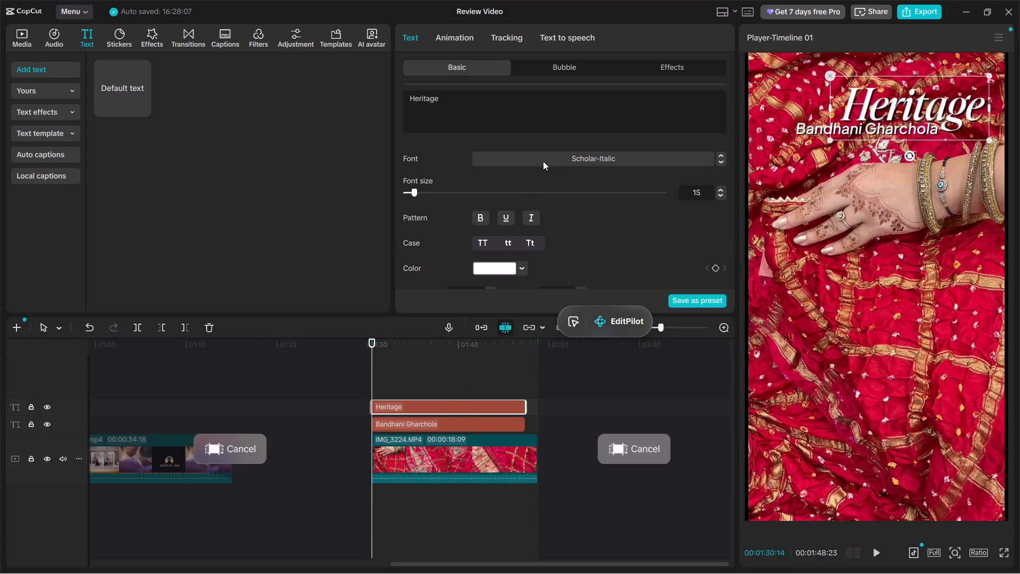
left_click(555, 155)
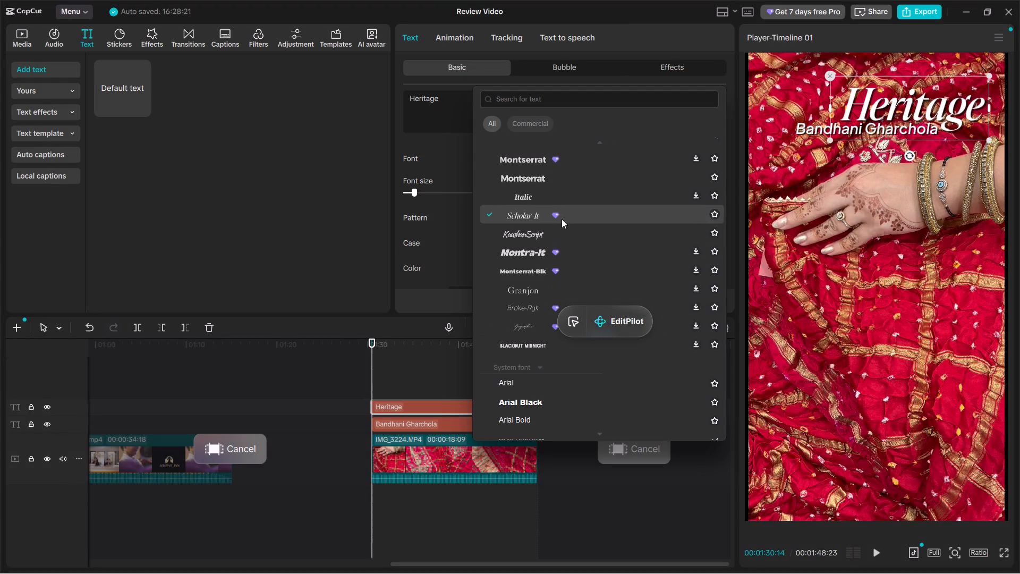
scroll(573, 197, "up", 2)
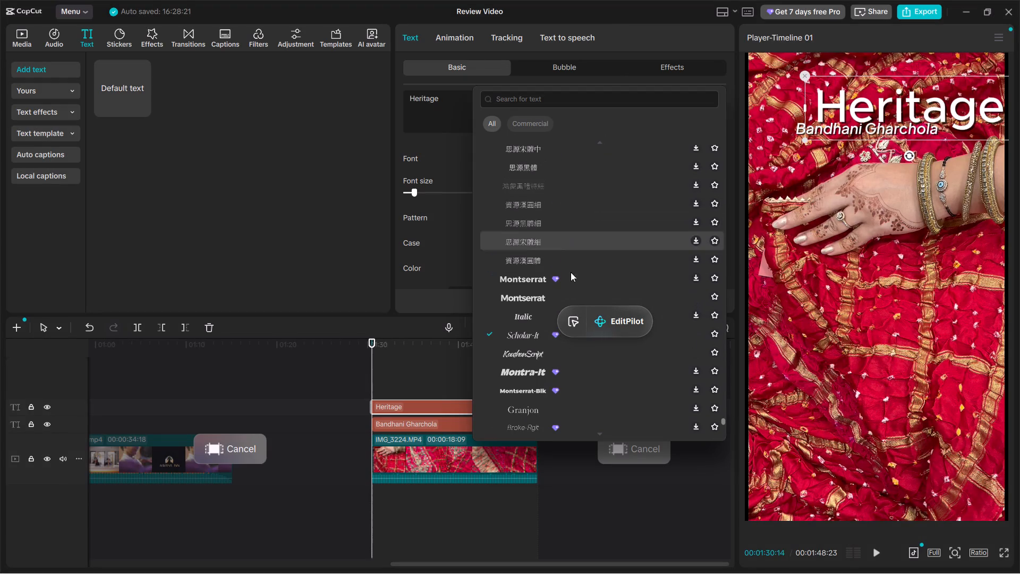
left_click(505, 306)
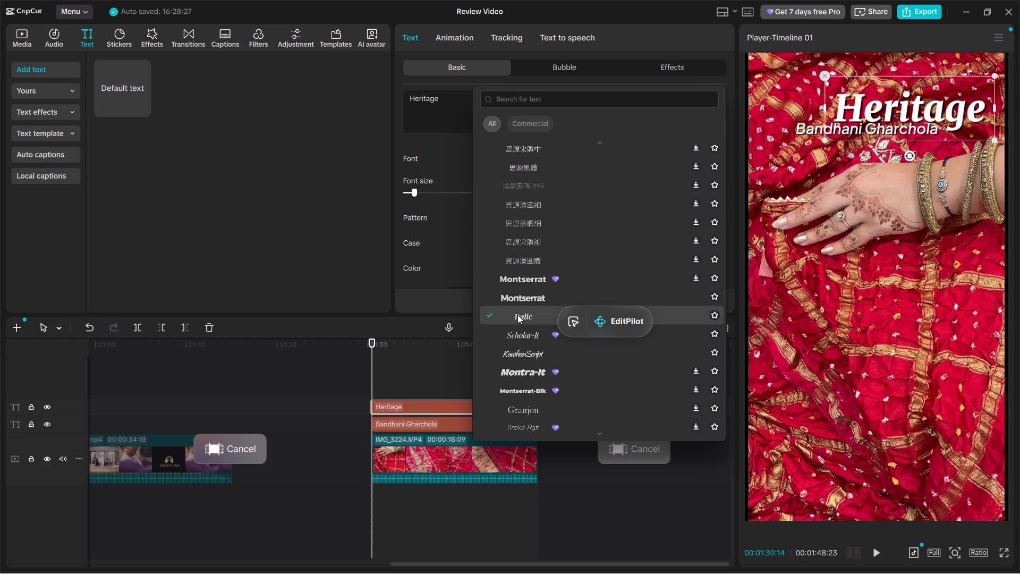
Browse the font list for alternatives and set Heritage's font back to Scholar-Italic.
scroll(541, 245, "up", 5)
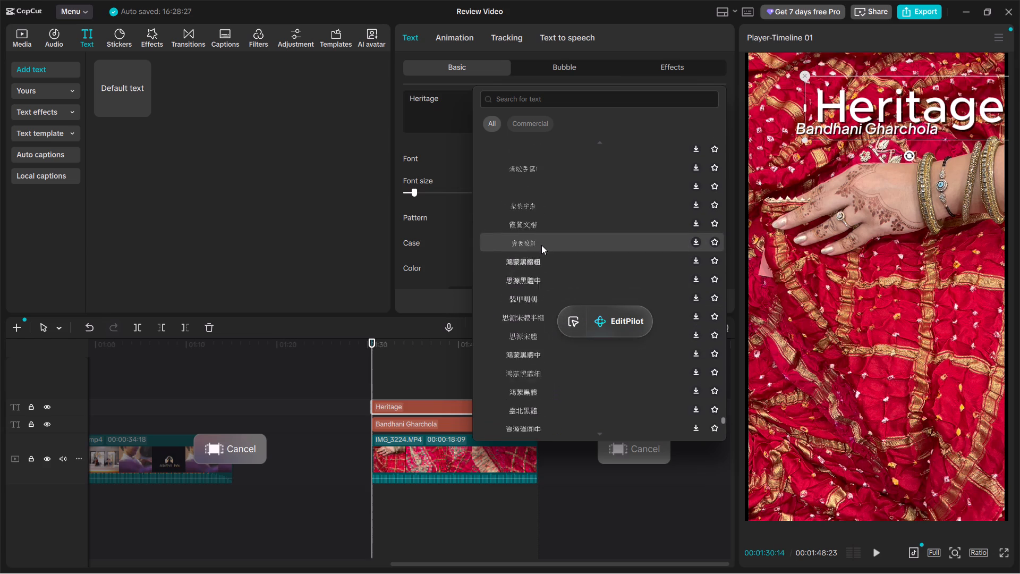
scroll(541, 245, "up", 7)
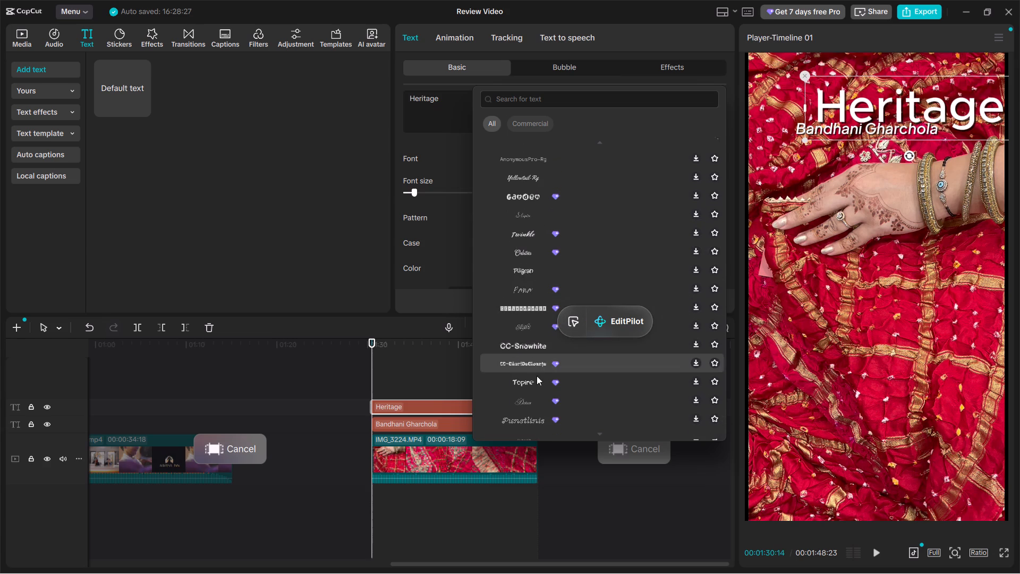
scroll(518, 324, "down", 5)
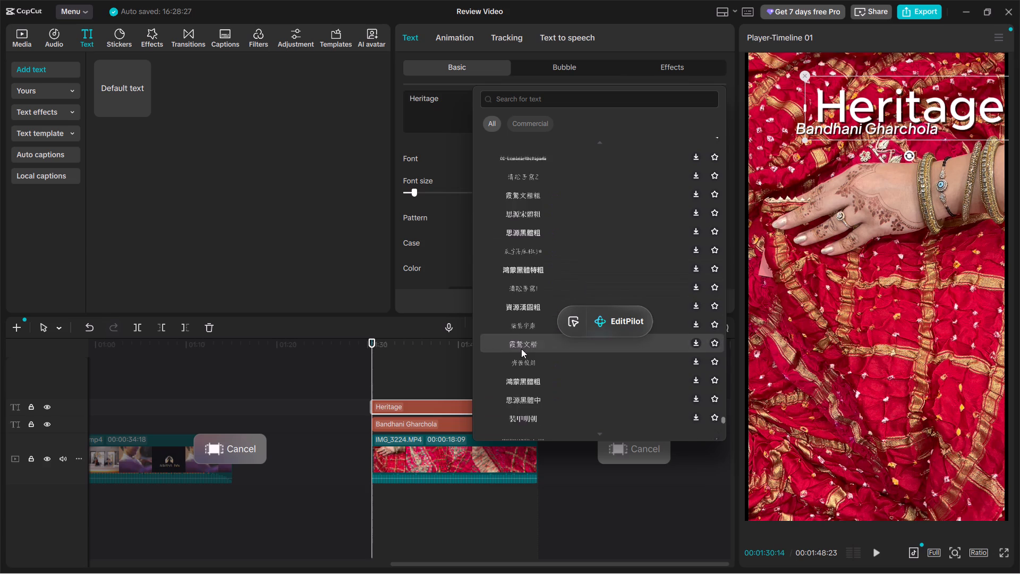
scroll(522, 340, "down", 20)
scroll(503, 276, "up", 4)
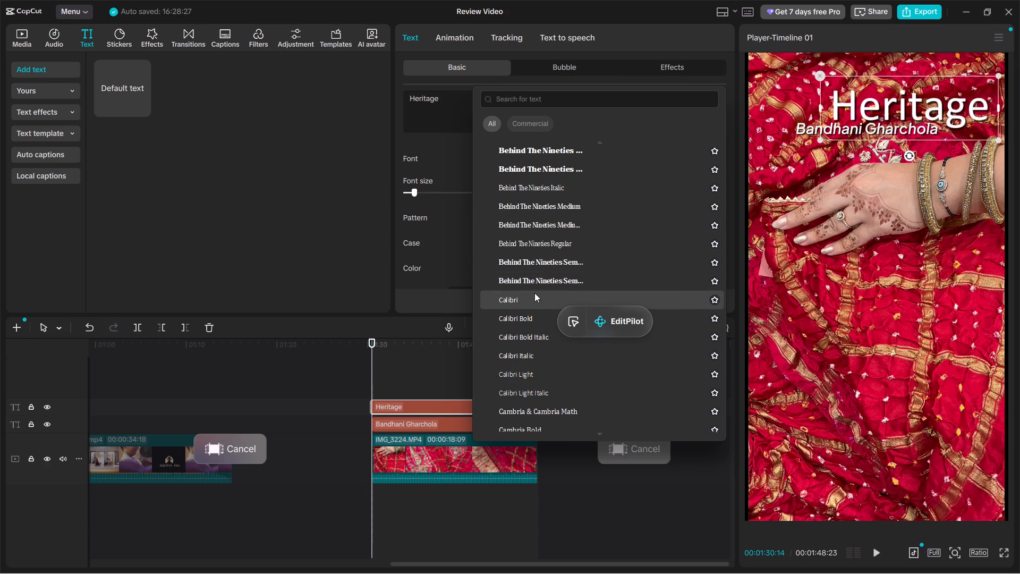
scroll(533, 207, "up", 2)
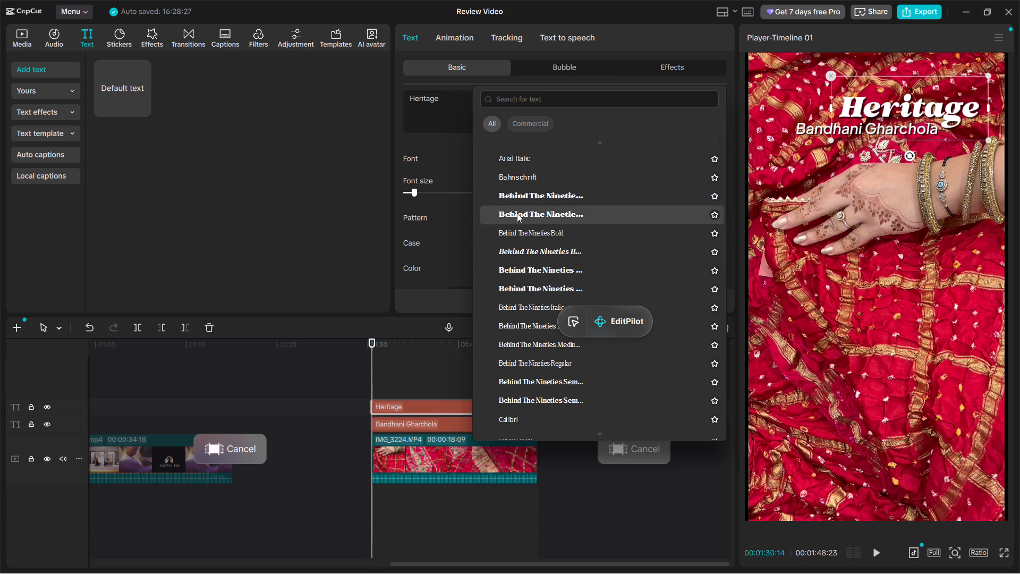
scroll(522, 163, "up", 2)
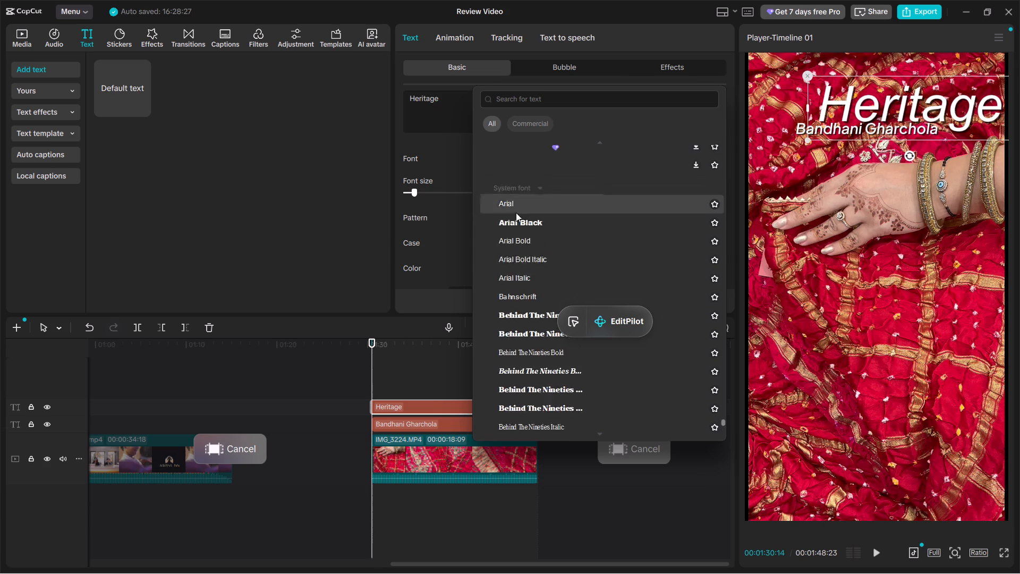
scroll(516, 213, "up", 3)
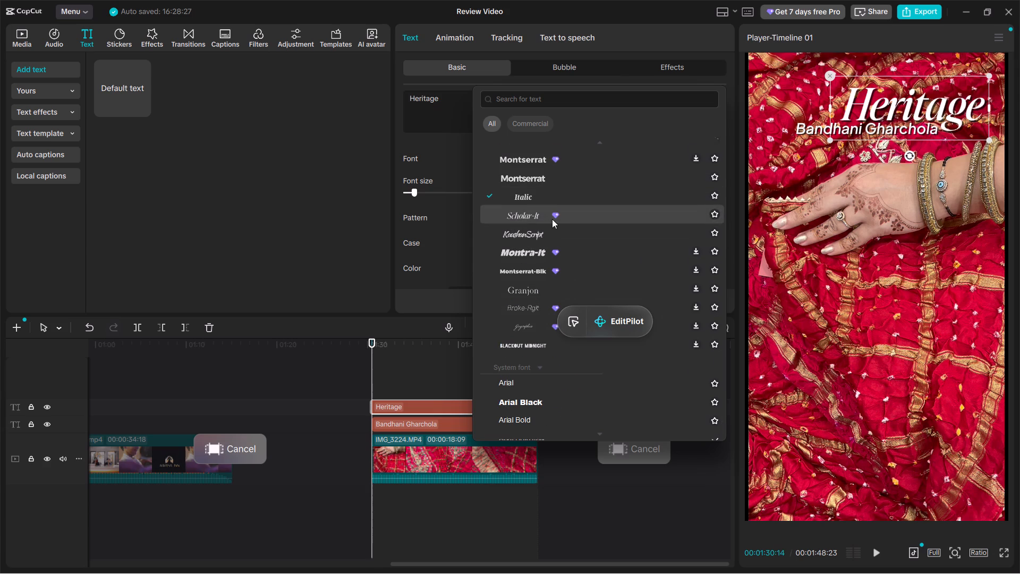
left_click(562, 221)
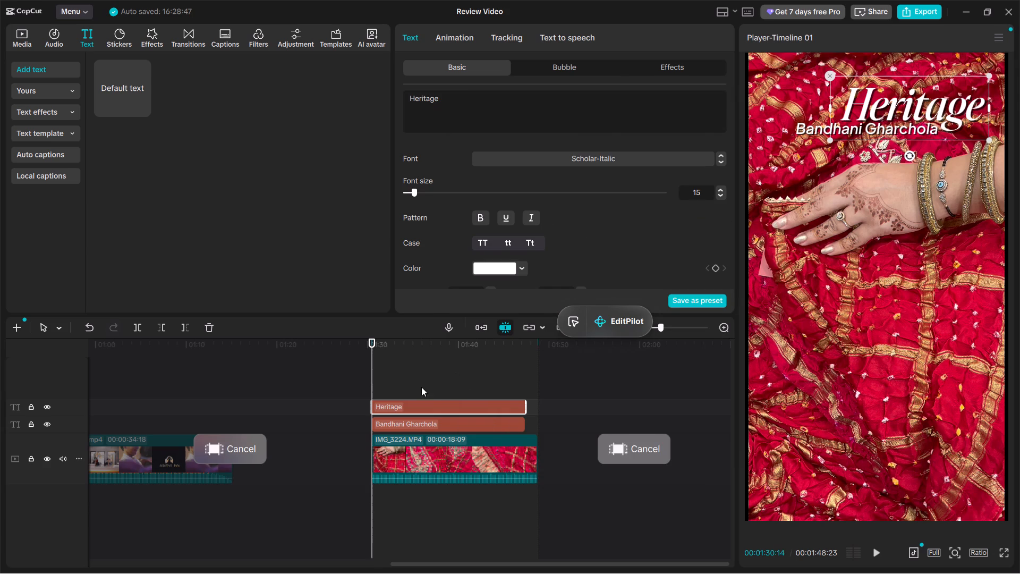
Combine the Heritage title, the Bandhani Gharchola title and IMG_3224.MP4 into one compound clip.
left_click_drag(427, 378, 507, 469)
right_click(507, 469)
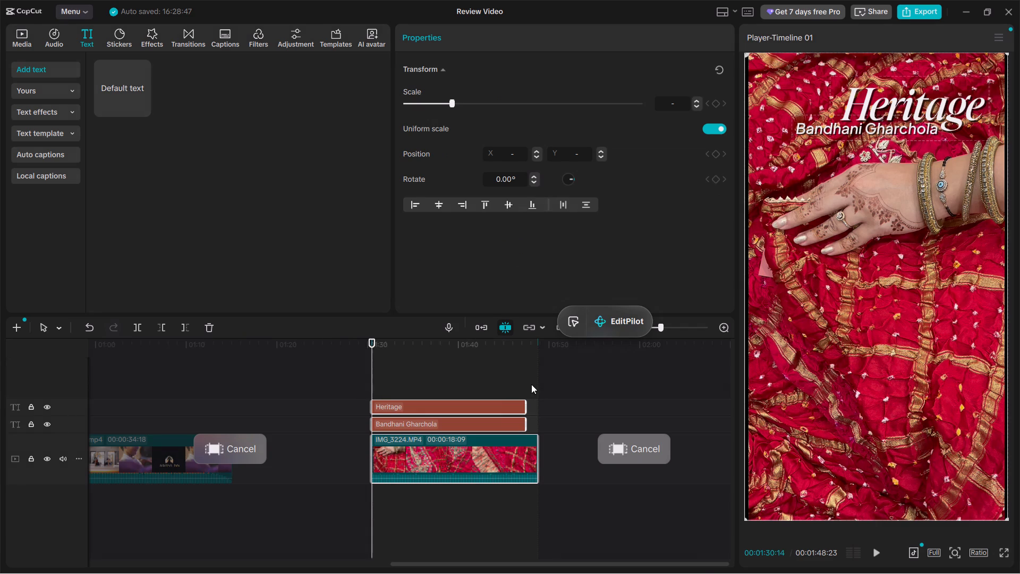
left_click(550, 400)
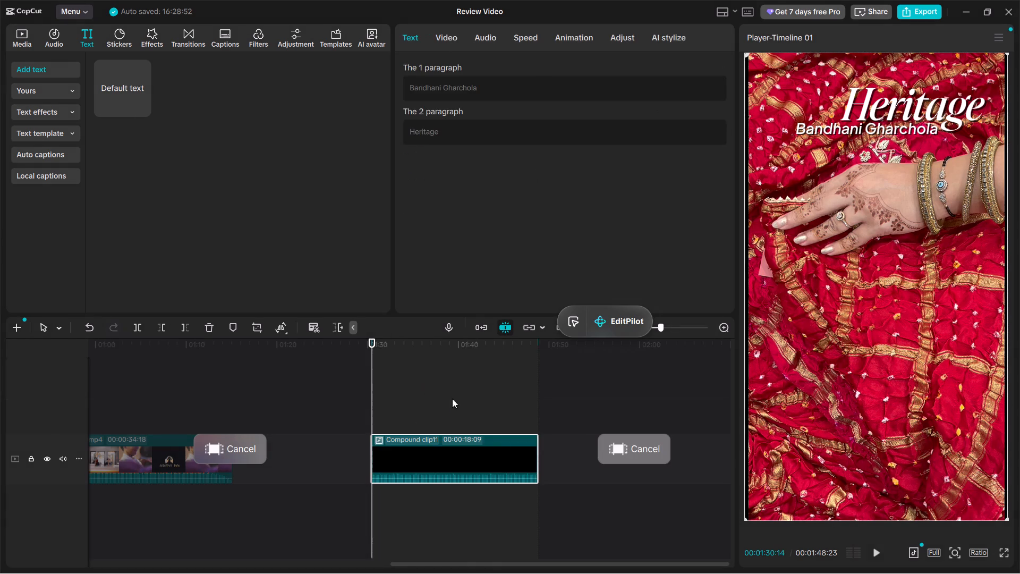
Enable Motion blur on the new compound clip and set its Blur to 0.
left_click(448, 393)
left_click(439, 457)
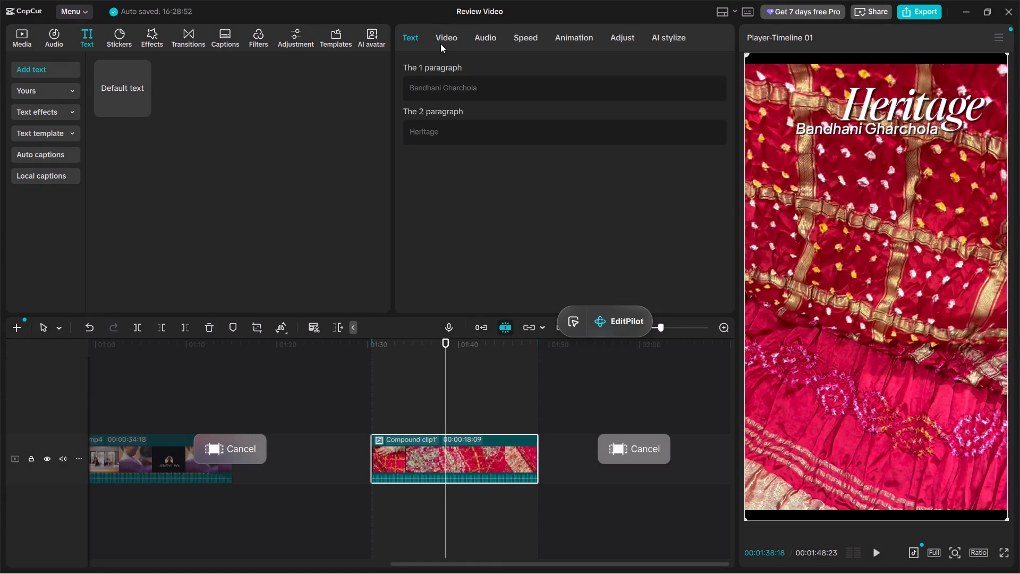
left_click(440, 44)
scroll(429, 245, "down", 11)
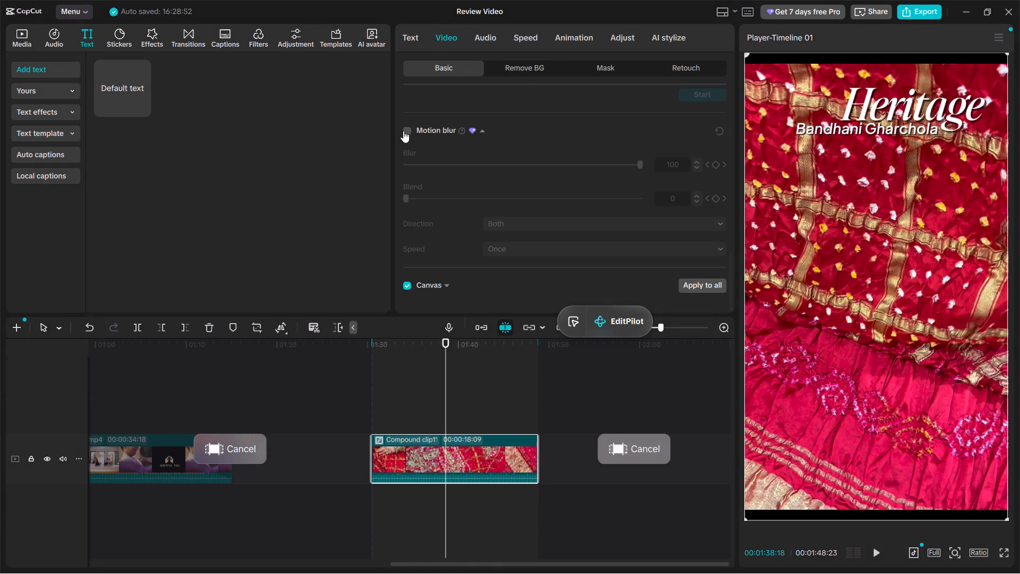
left_click(403, 131)
left_click_drag(466, 168, 404, 158)
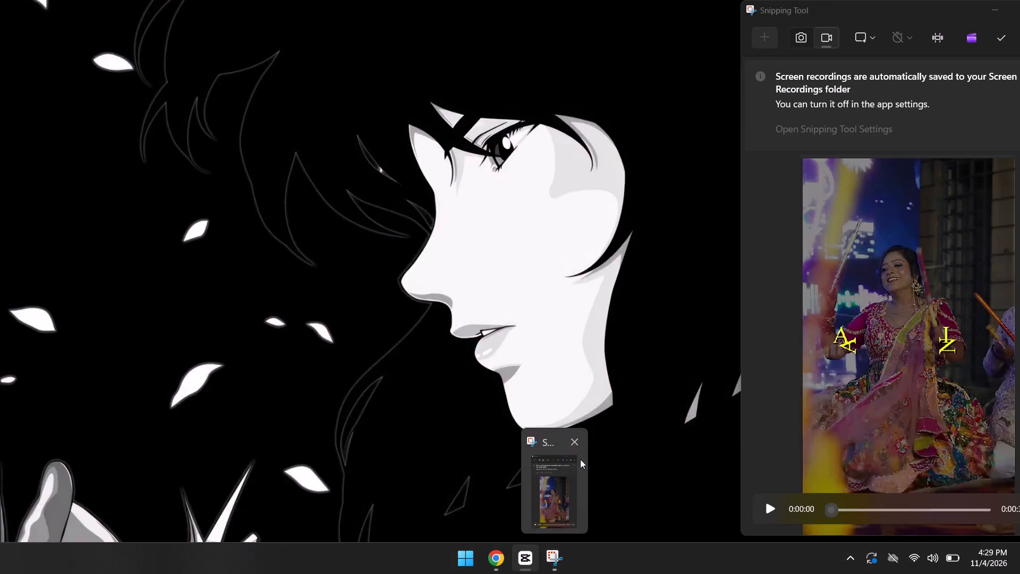
Close the Snipping Tool window.
left_click(579, 435)
In File Explorer, open the Review Video project folder under AppData\Local\CapCut\User Data\Projects\com.lveditor.draft.
key("super+r")
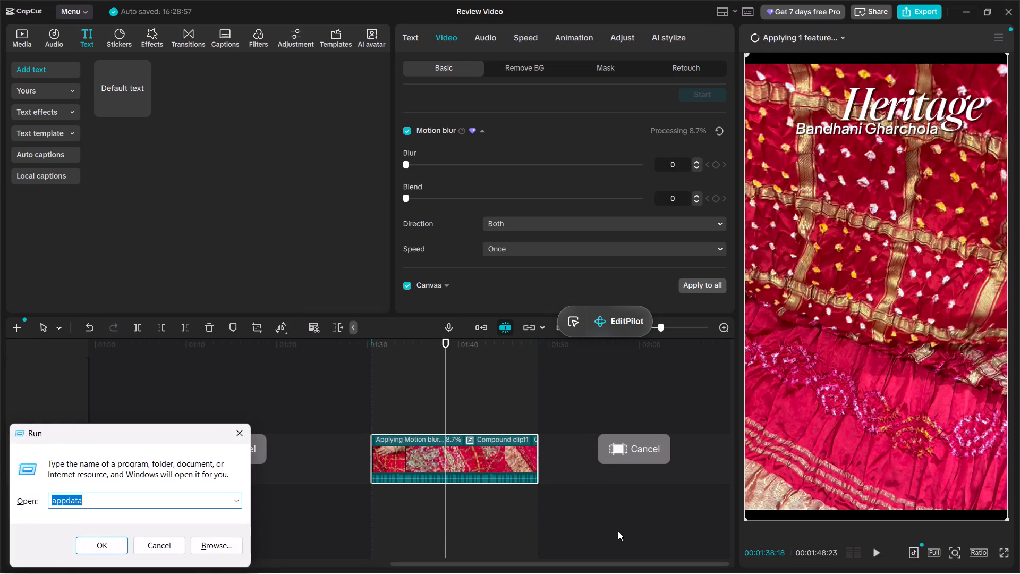
key("Return")
double_click(177, 235)
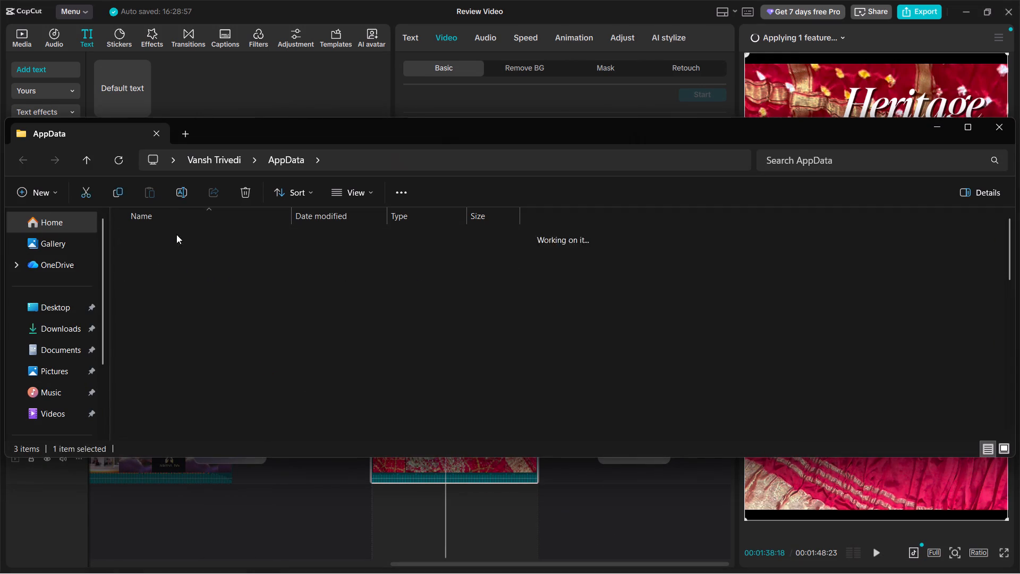
double_click(176, 334)
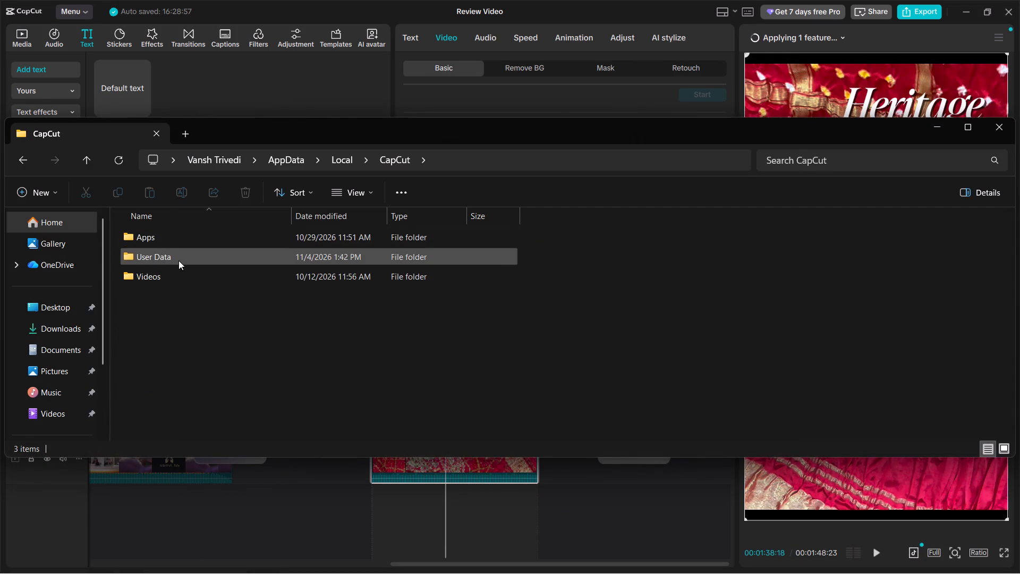
double_click(181, 261)
scroll(227, 365, "down", 4)
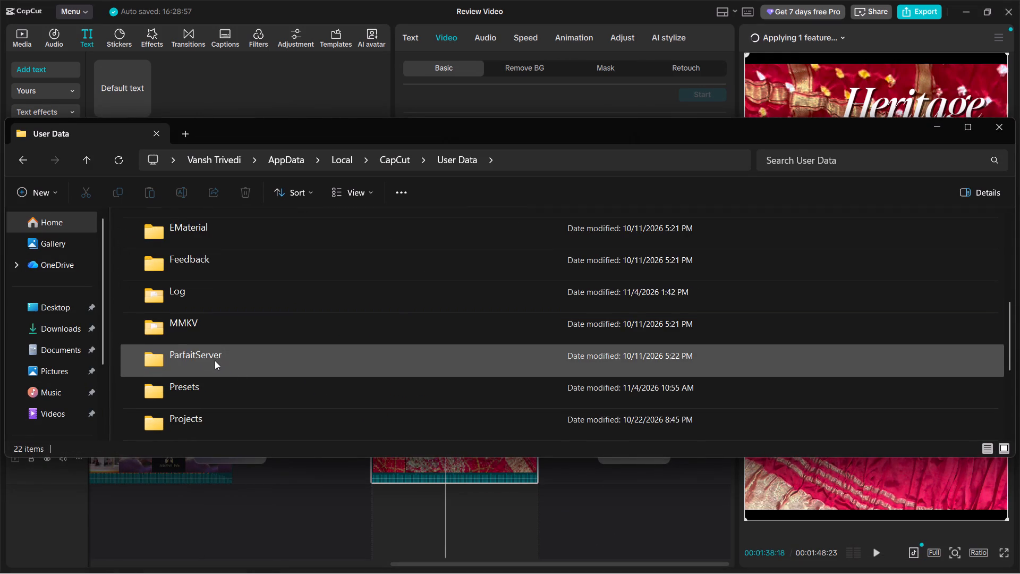
scroll(215, 360, "down", 1)
double_click(242, 232)
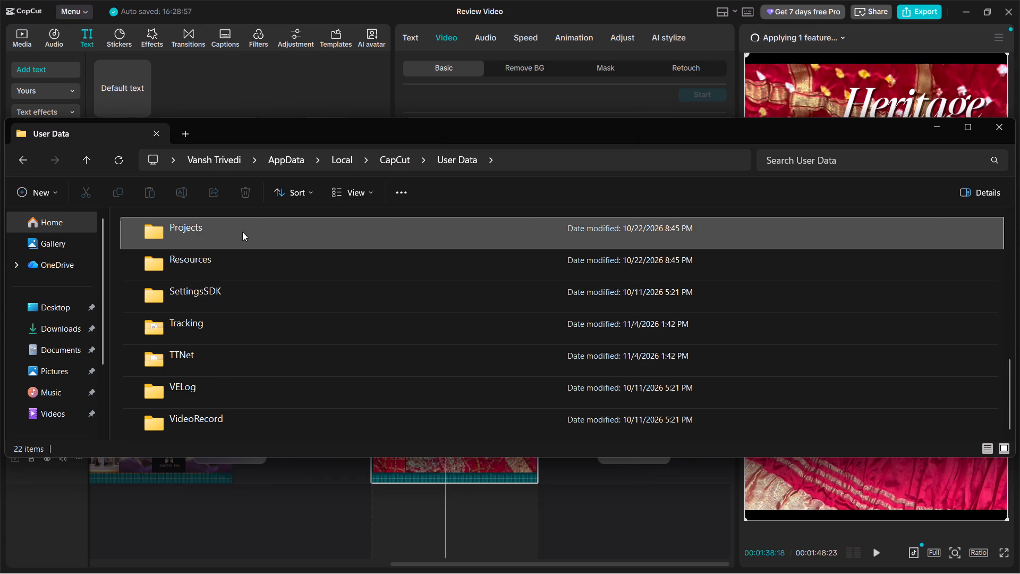
double_click(197, 253)
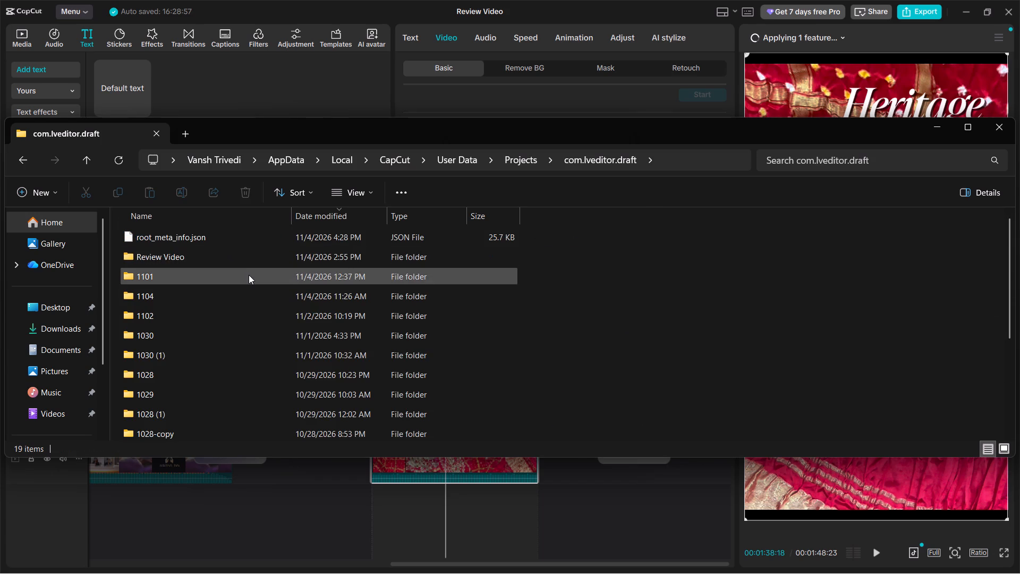
double_click(176, 261)
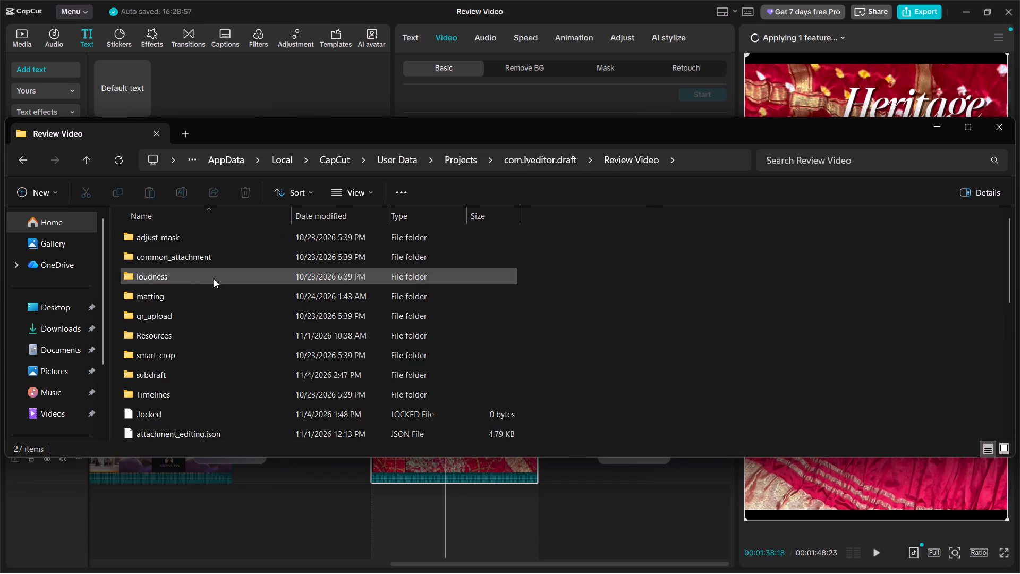
Switch back to CapCut and check the progress of the Motion blur processing.
left_click(773, 40)
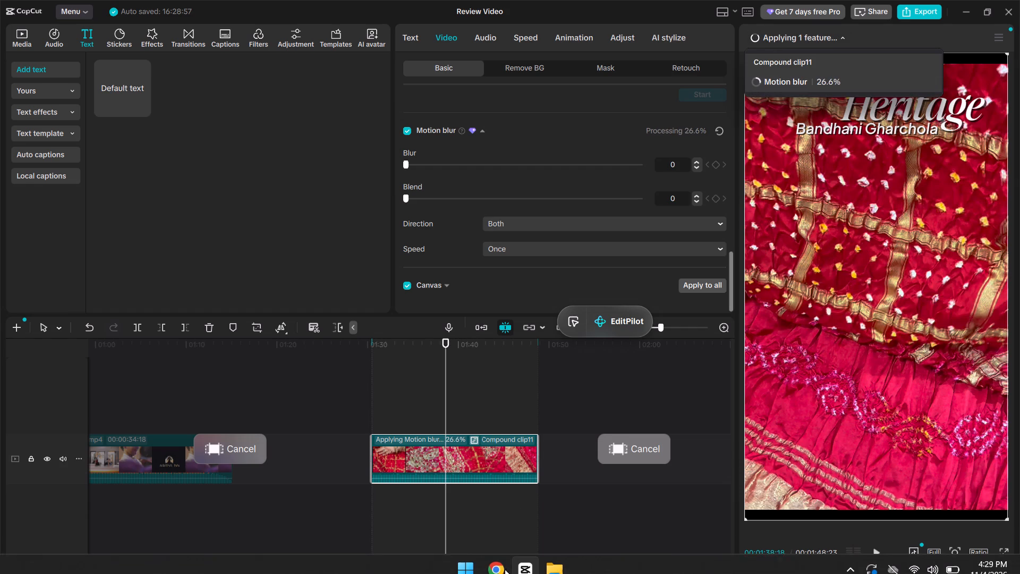
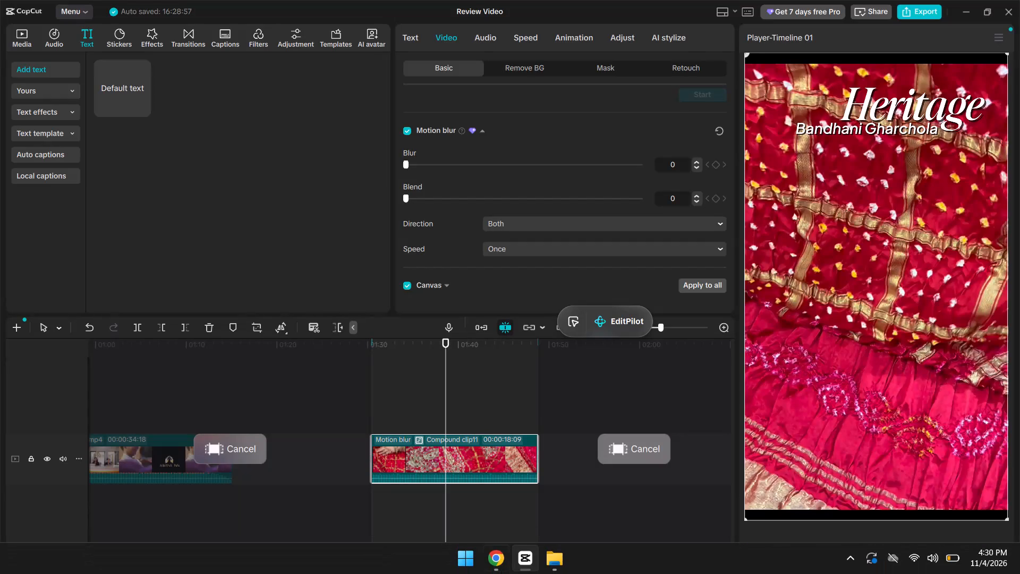
Switch to File Explorer and open the videoAlg folder inside the Review Video project's Resources folder.
left_click(575, 569)
left_click(562, 566)
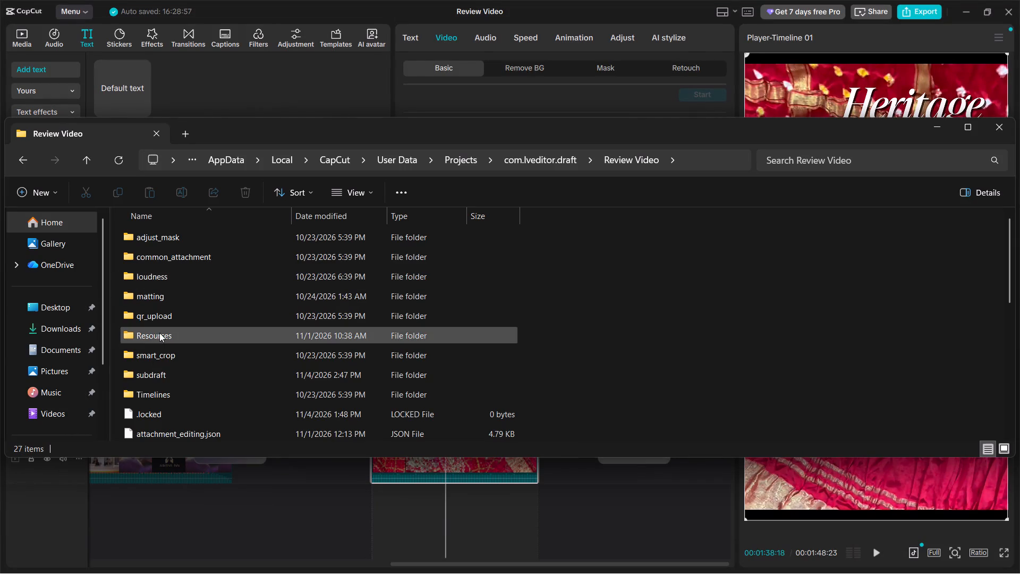
double_click(159, 333)
left_click(174, 322)
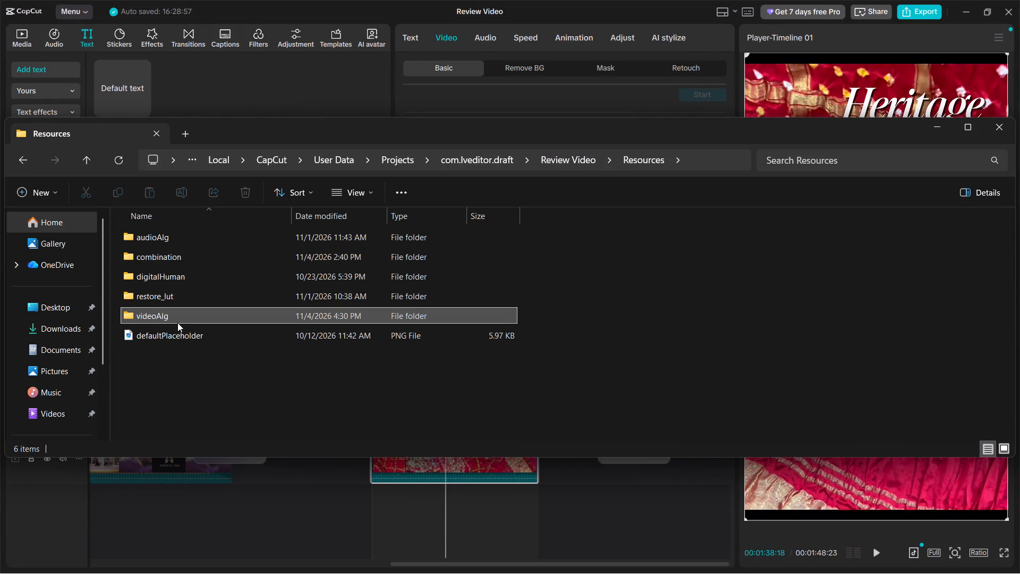
left_click(177, 323)
double_click(176, 318)
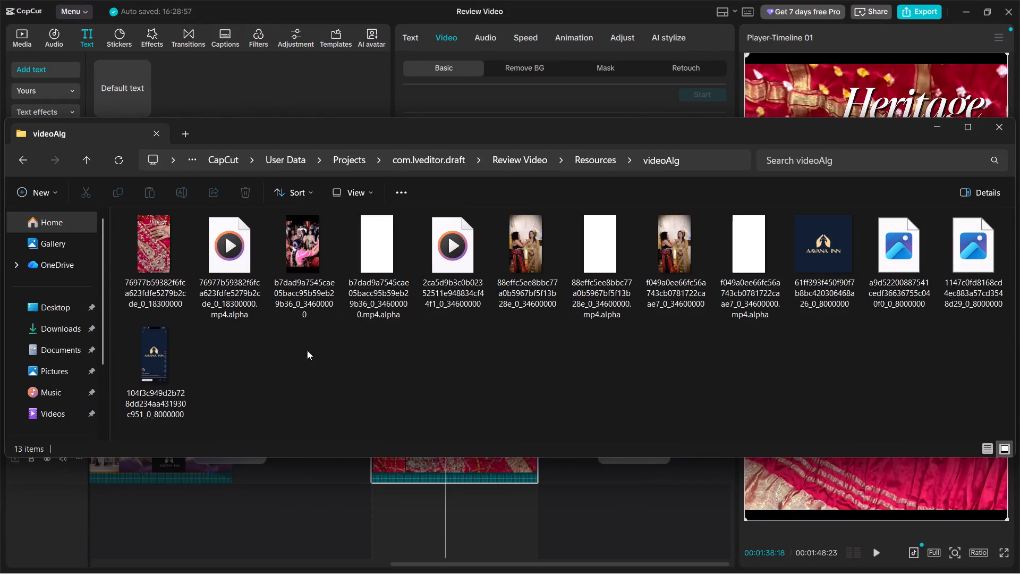
Bring the rendered red-fabric video 76977b59382f6fca623fdfe5279b2cde_0_18300000 from videoAlg into the CapCut timeline, on the main track after Compound clip11.
left_click_drag(305, 131, 614, 46)
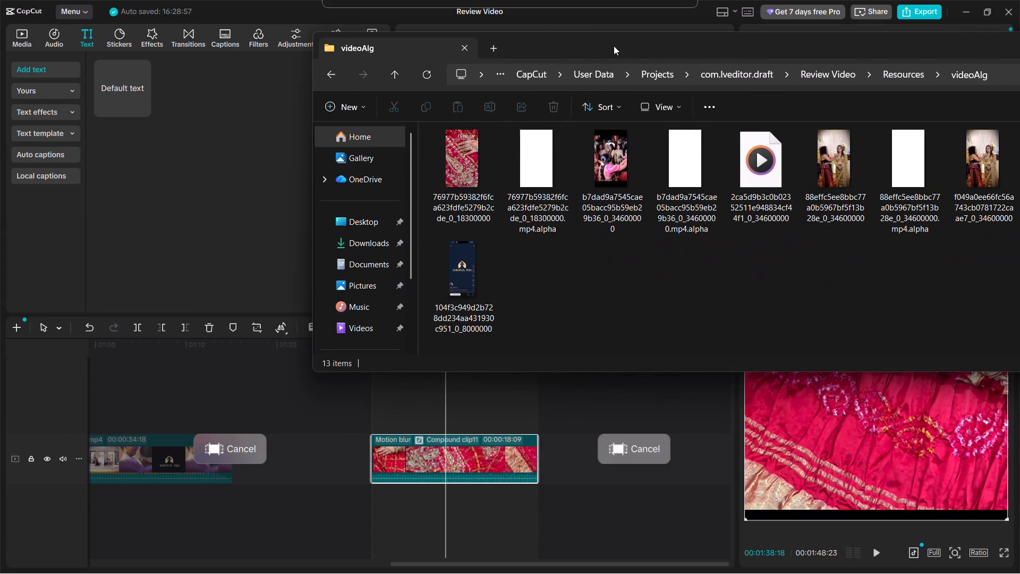
left_click_drag(614, 46, 613, 46)
left_click_drag(439, 159, 474, 170)
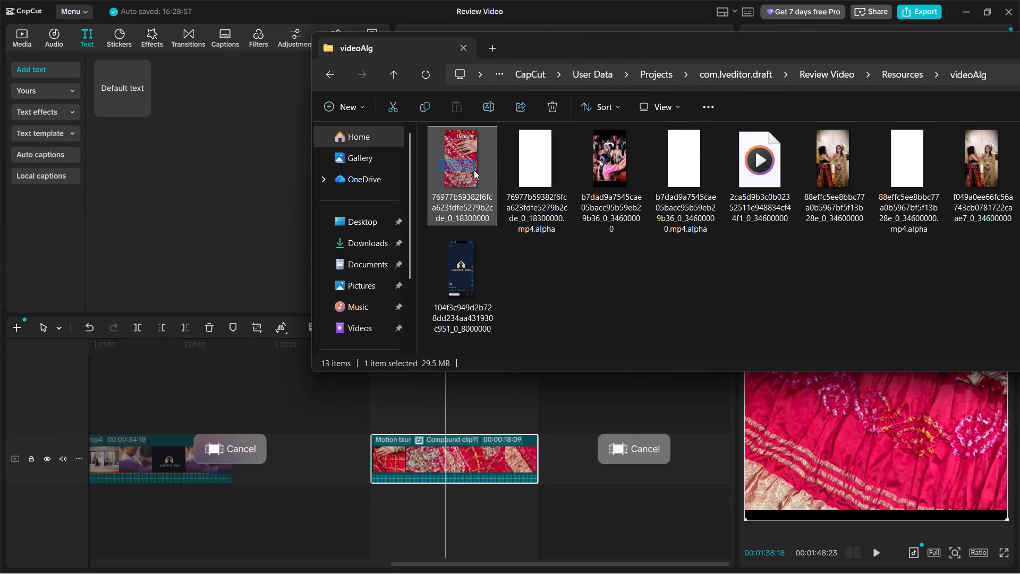
left_click_drag(474, 170, 472, 170)
left_click_drag(468, 170, 585, 433)
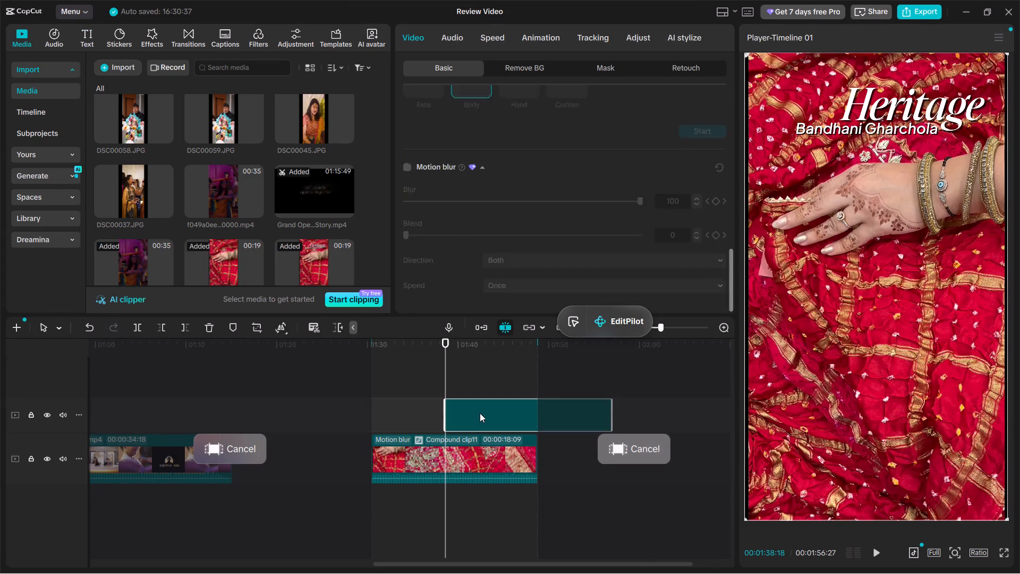
left_click_drag(479, 412, 623, 456)
Set the timeline's in point at the start of the newly added red-fabric video.
left_click(584, 425)
left_click(587, 426)
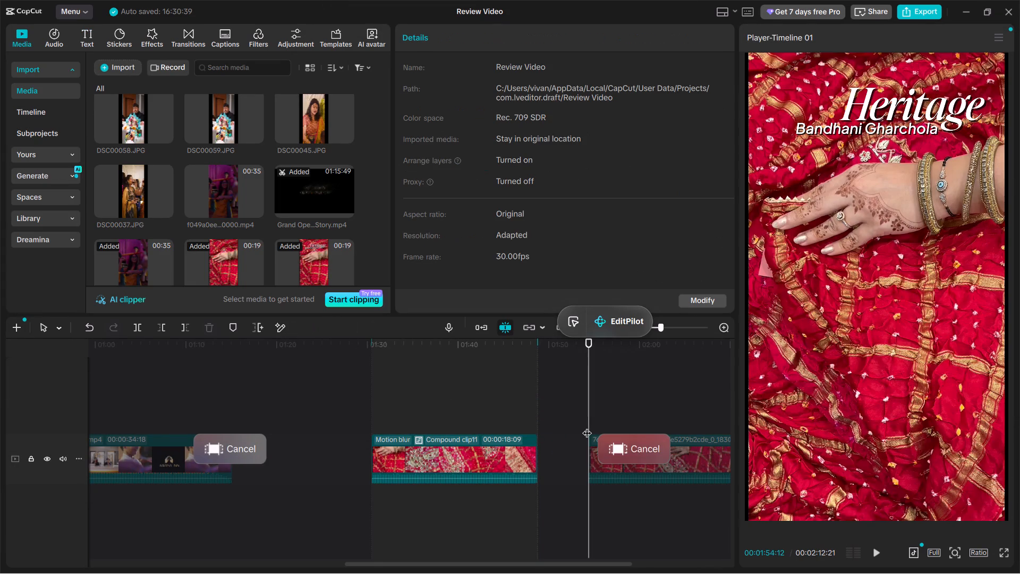
key("i")
scroll(630, 430, "down", 3, "alt")
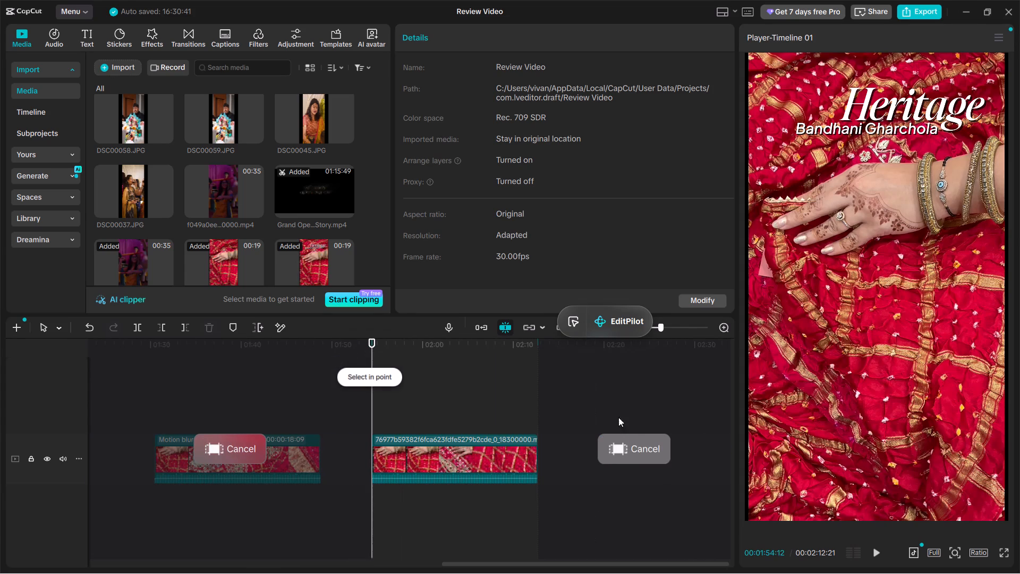
Export the selected range as a video named "Bandhani Gharchola heritage".
left_click(928, 5)
left_click_drag(925, 0, 922, 6)
left_click(914, 21)
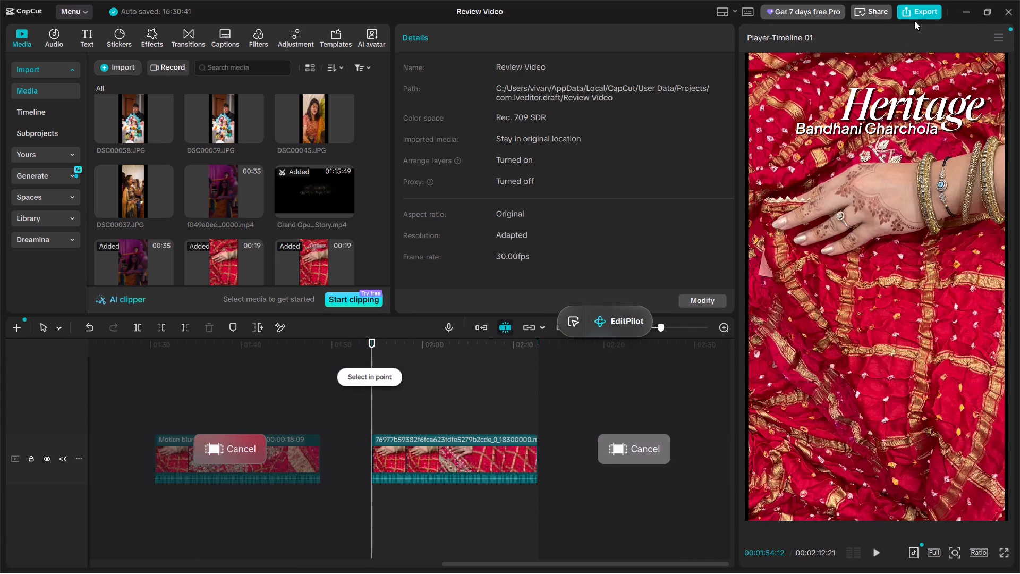
left_click(921, 14)
left_click(661, 129)
key("ctrl+a")
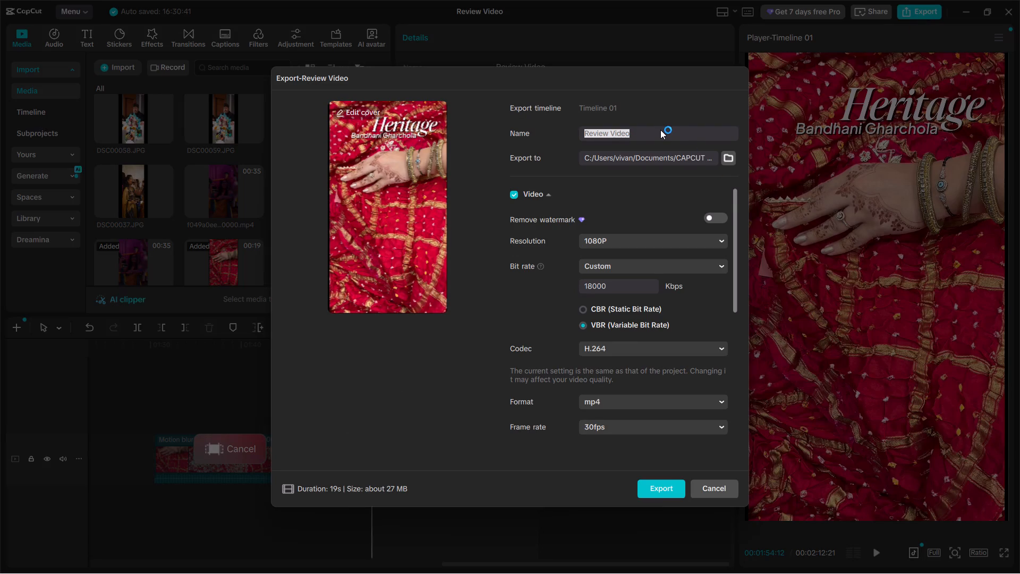
key("ctrl+v")
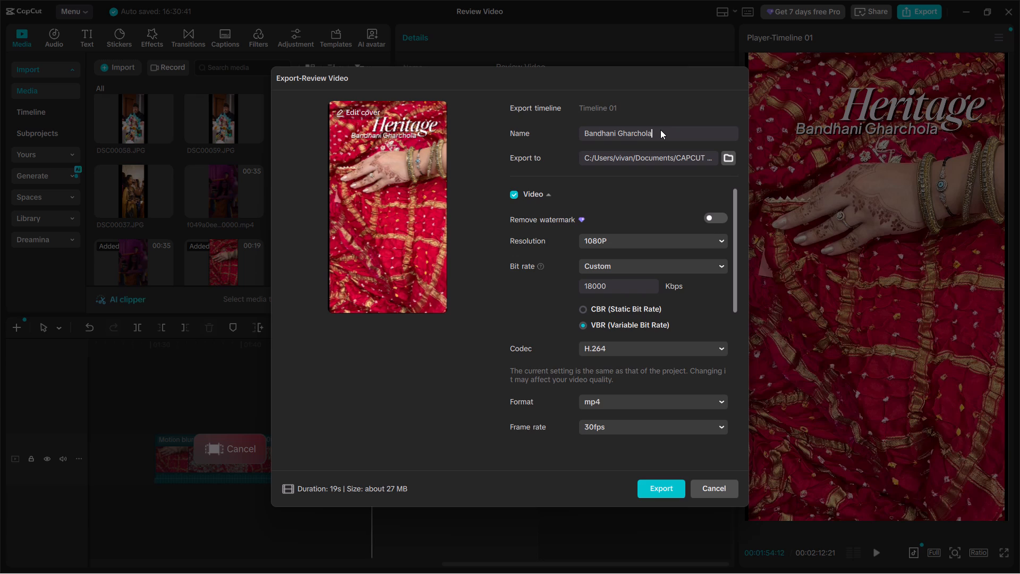
key("space")
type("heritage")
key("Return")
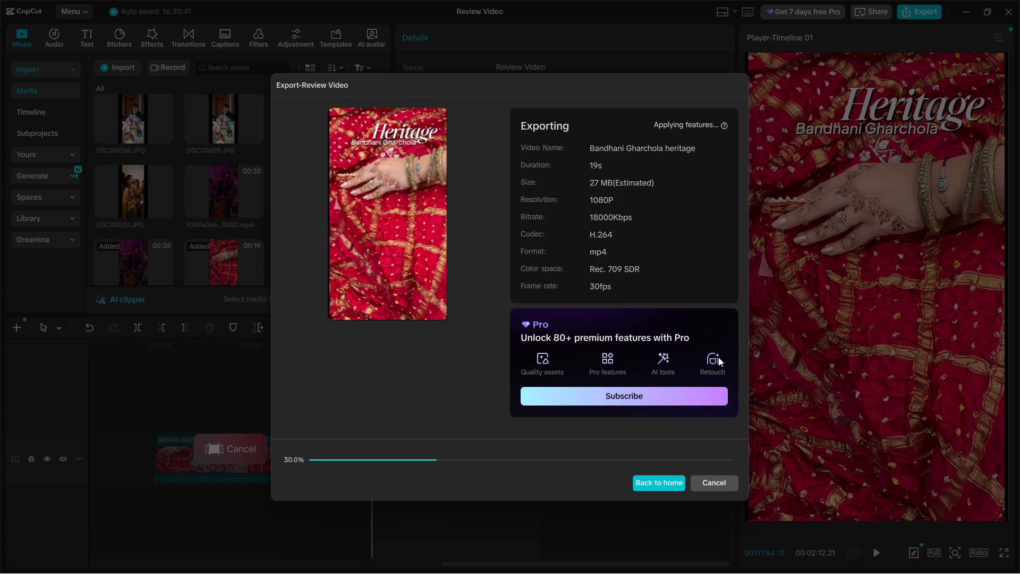
Close the export window of the Review Video project.
left_click(718, 481)
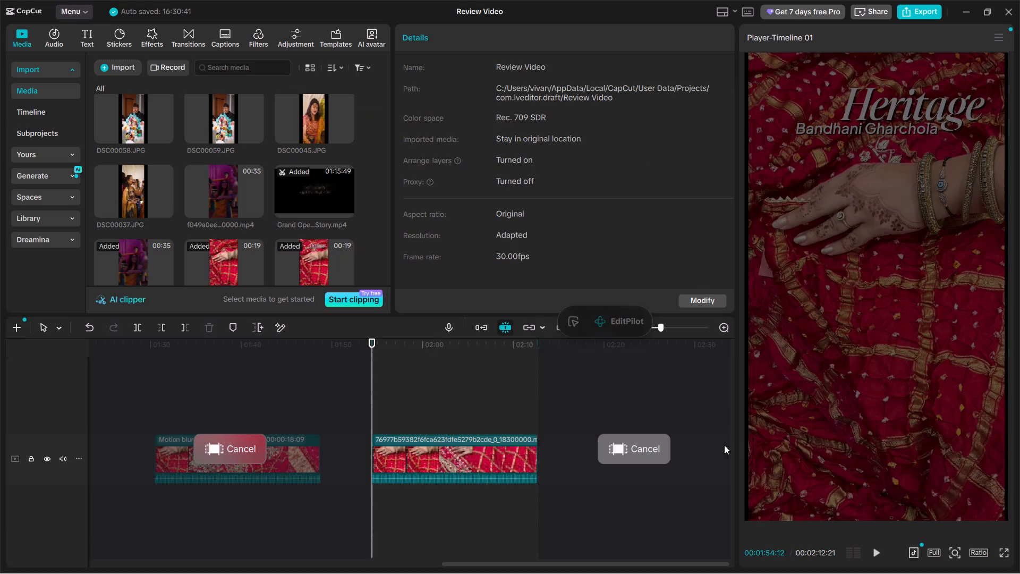
Restore CapCut to a smaller window and minimize it to uncover the videoAlg folder in File Explorer.
left_click(980, 6)
left_click(888, 50)
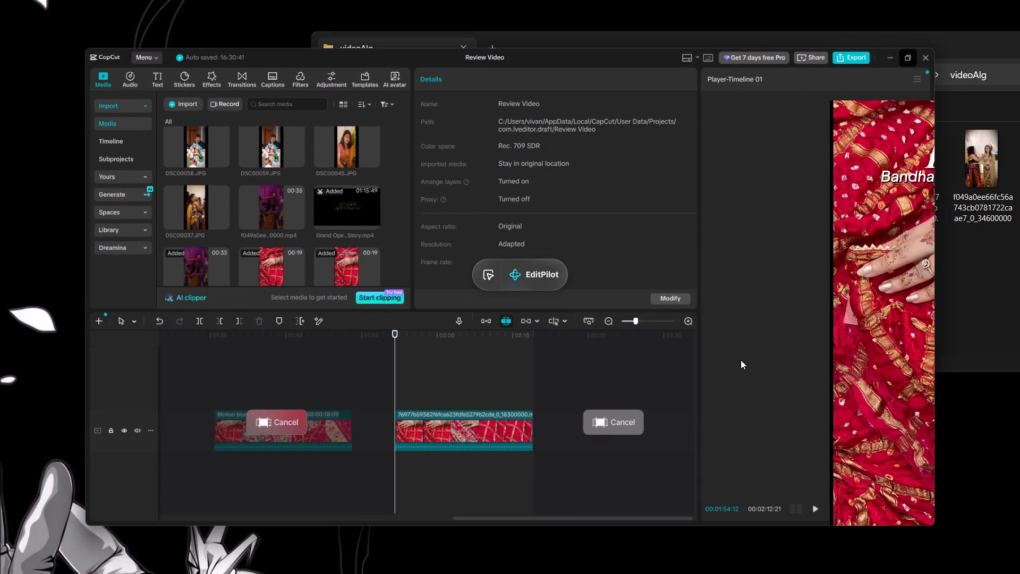
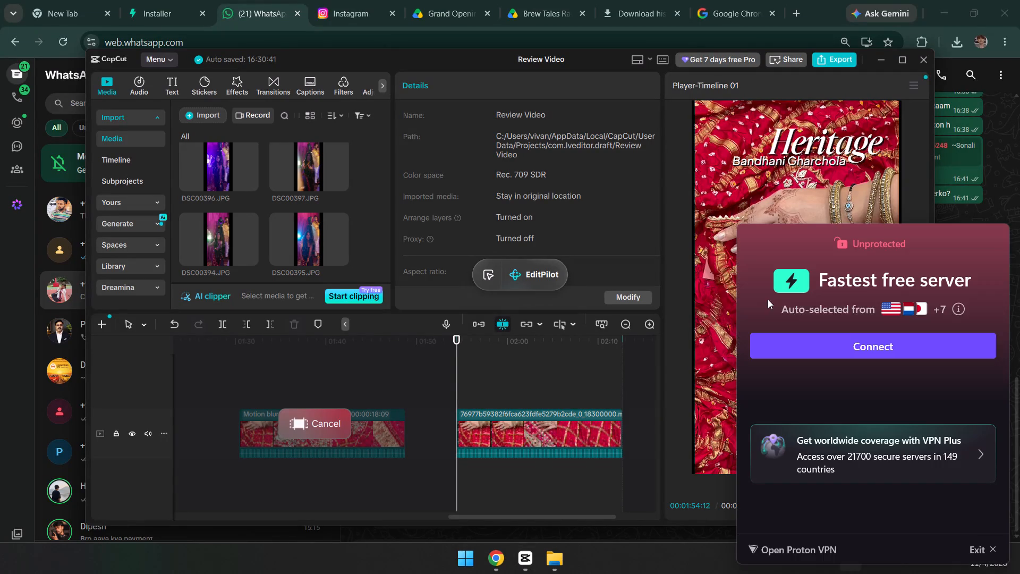
Connect Proton VPN to the fastest free server and return to the CapCut timeline.
left_click(853, 344)
left_click(504, 372)
Clear the range selection set on the timeline.
left_click(282, 386)
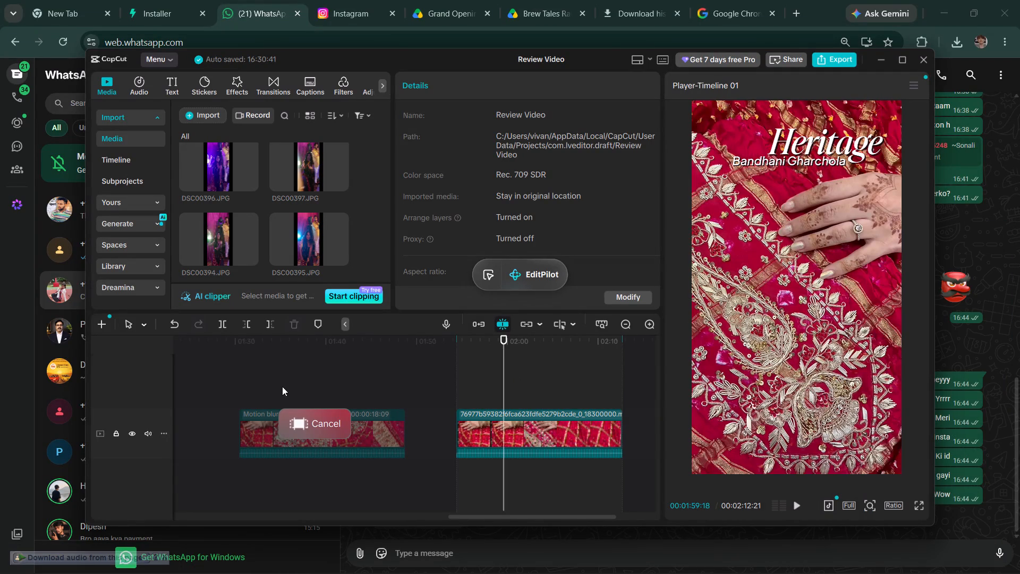
left_click(322, 411)
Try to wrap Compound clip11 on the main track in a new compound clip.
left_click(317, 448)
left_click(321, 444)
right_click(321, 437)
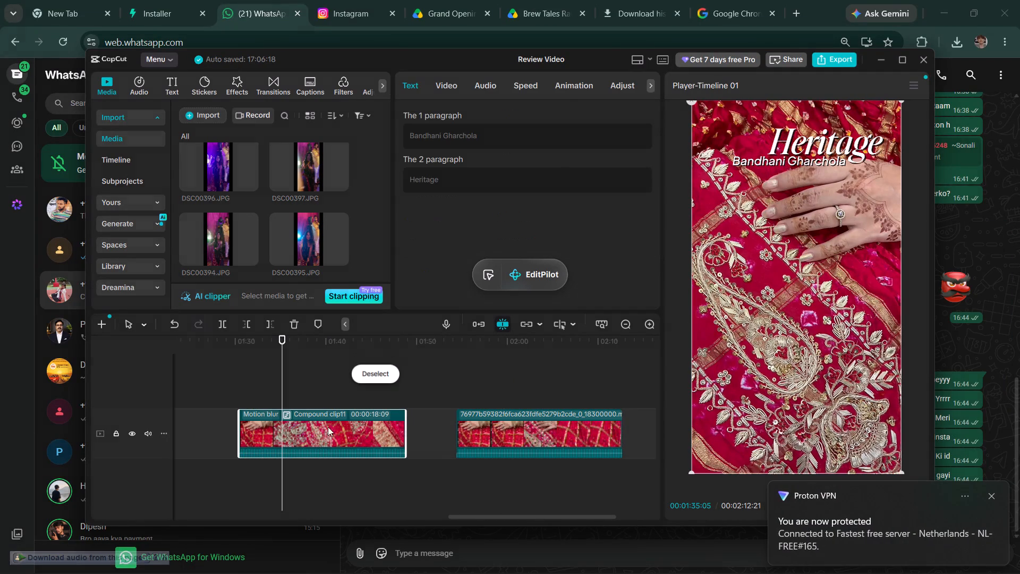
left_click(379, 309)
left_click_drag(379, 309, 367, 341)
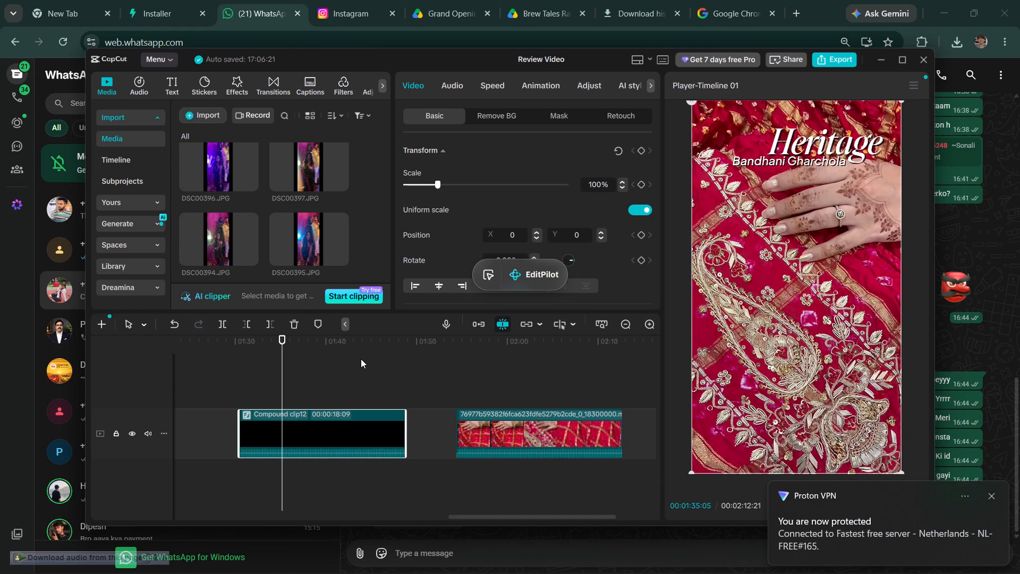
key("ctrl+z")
Open the clip options for Compound clip11 on the main track.
right_click(274, 451)
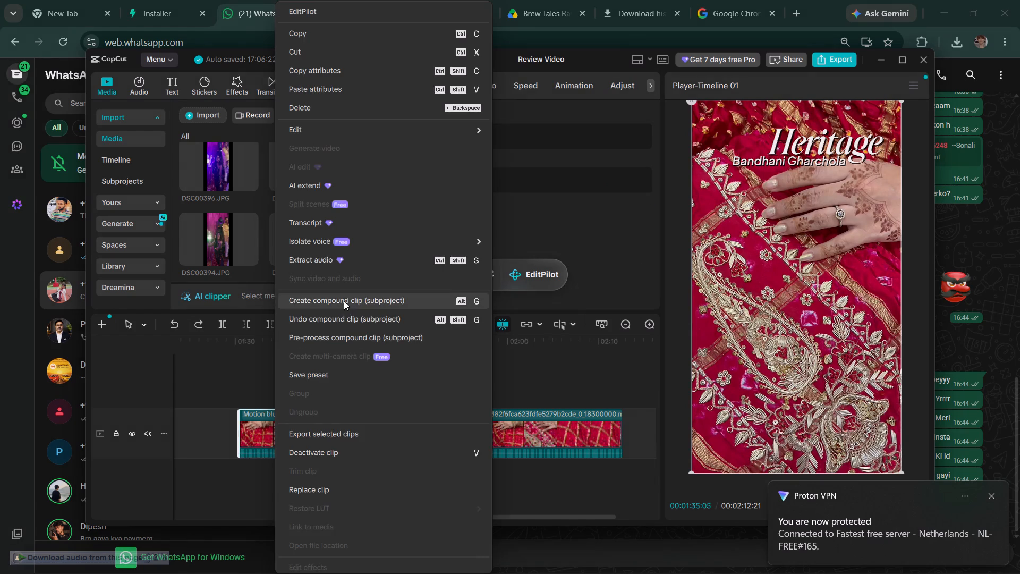
Break the motion-blurred compound clip back into the IMG_3224.MP4 video and its "Heritage" and "Bandhani Gharchola" titles.
left_click(342, 319)
Delete the reimported red-fabric video 76977b59382f6fca623fdfe5279b2cde_0_18300000 from the end of the main track.
left_click(488, 440)
key("BackSpace")
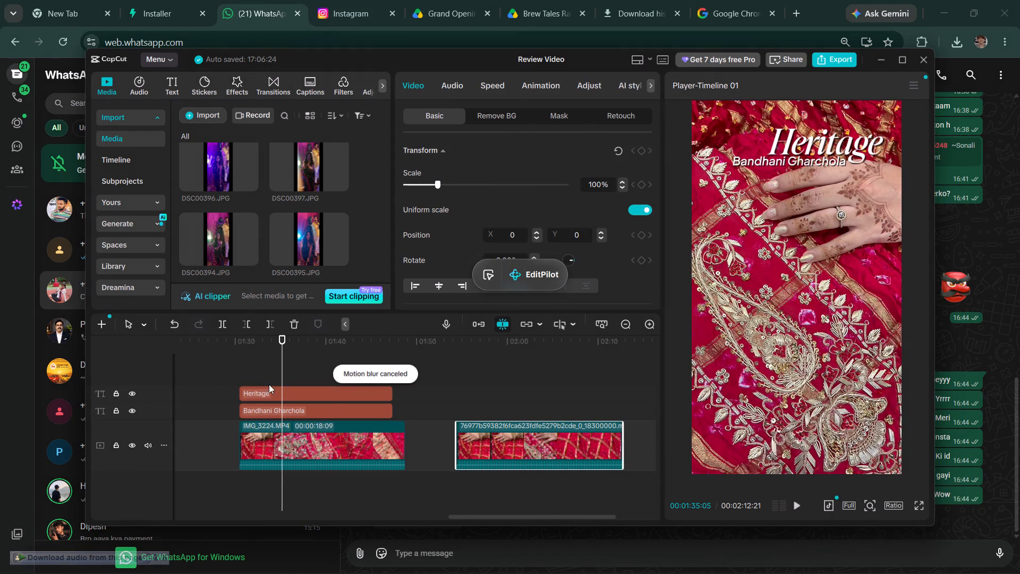
Maximize the editor and search the font list for "bickham" for the "Heritage" title, retrying the search if needed.
left_click(899, 64)
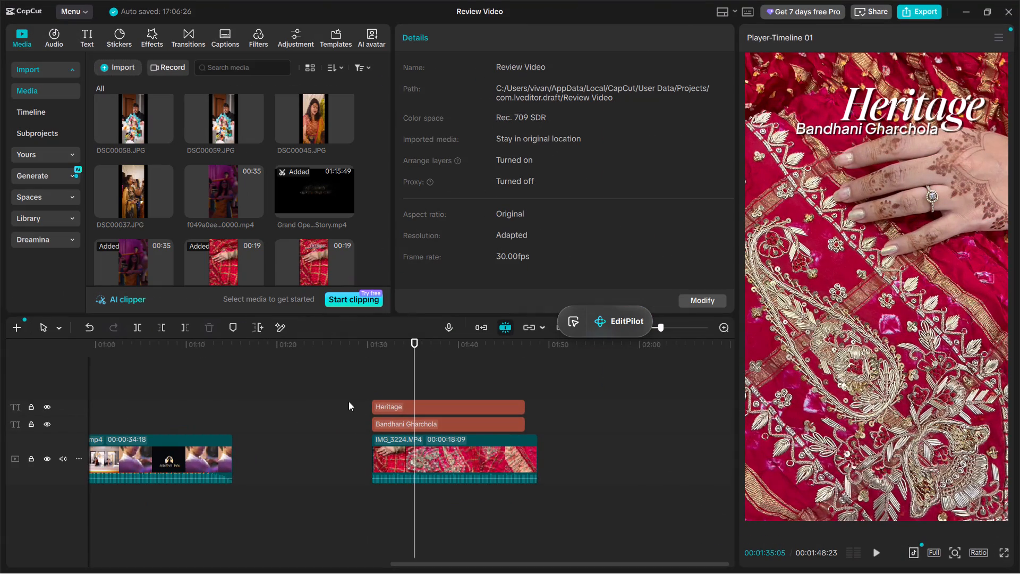
left_click(392, 406)
left_click(515, 157)
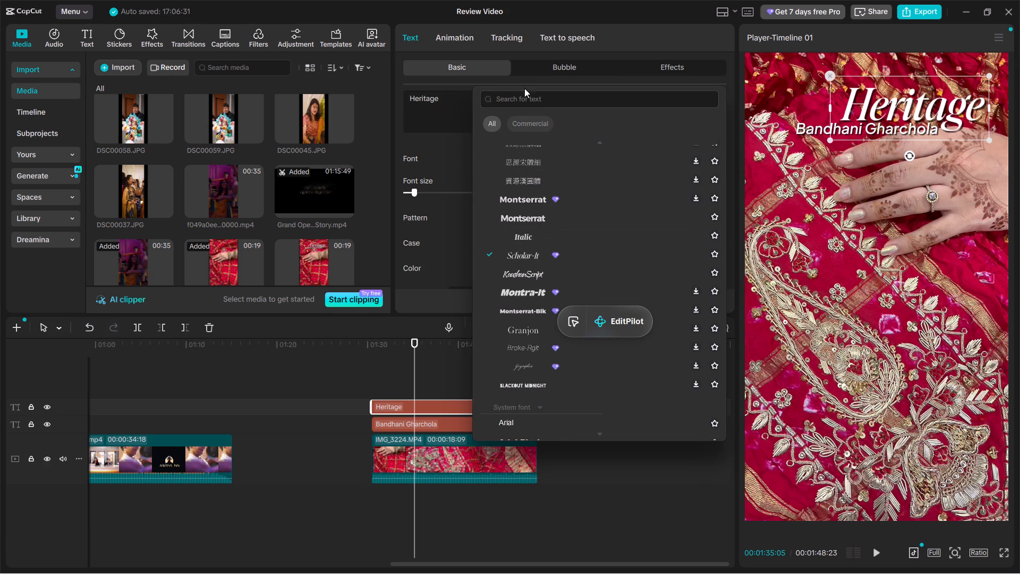
left_click(538, 113)
left_click(536, 105)
type("bickham")
key("Return")
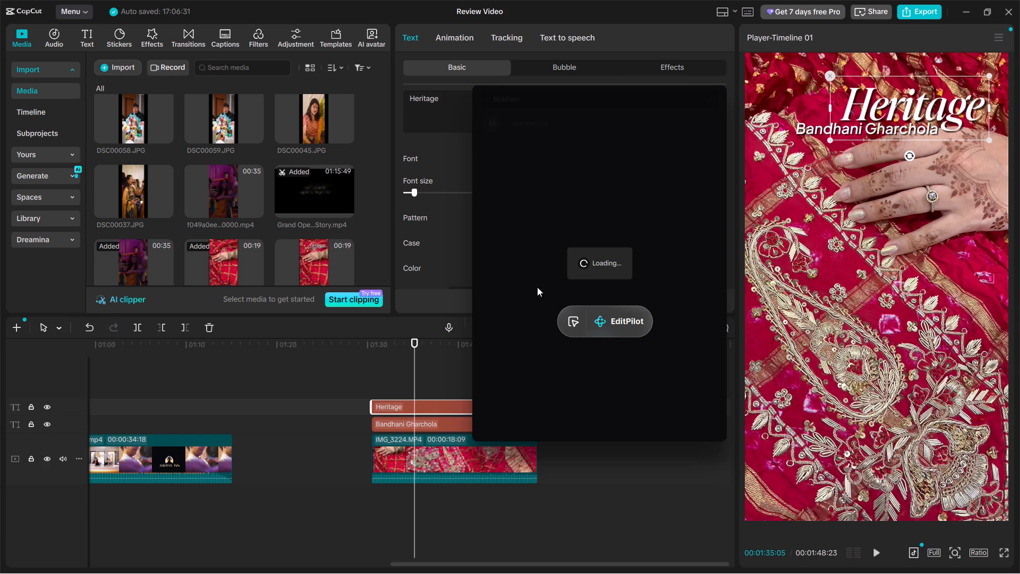
left_click(578, 254)
left_click(573, 272)
left_click(576, 262)
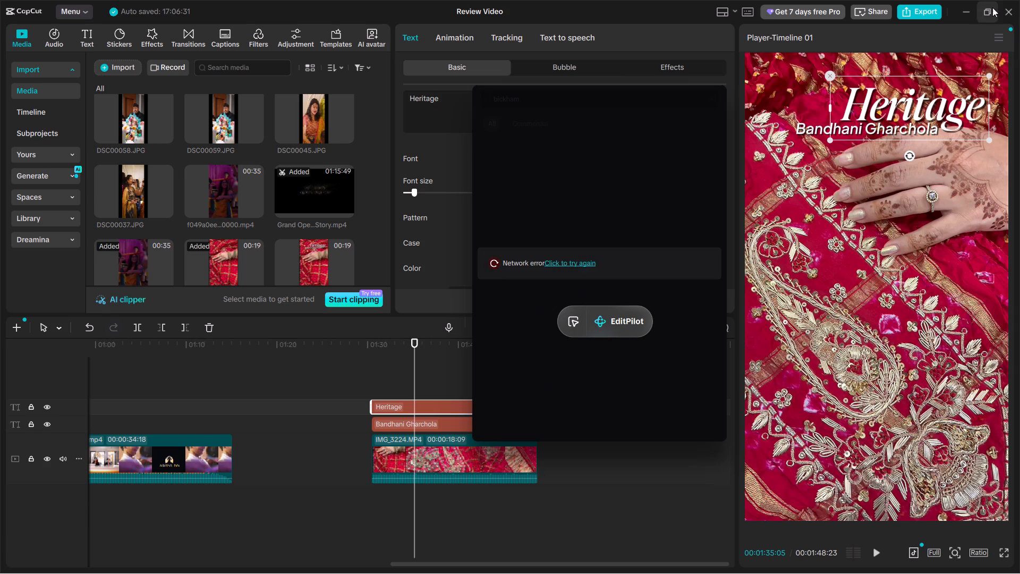
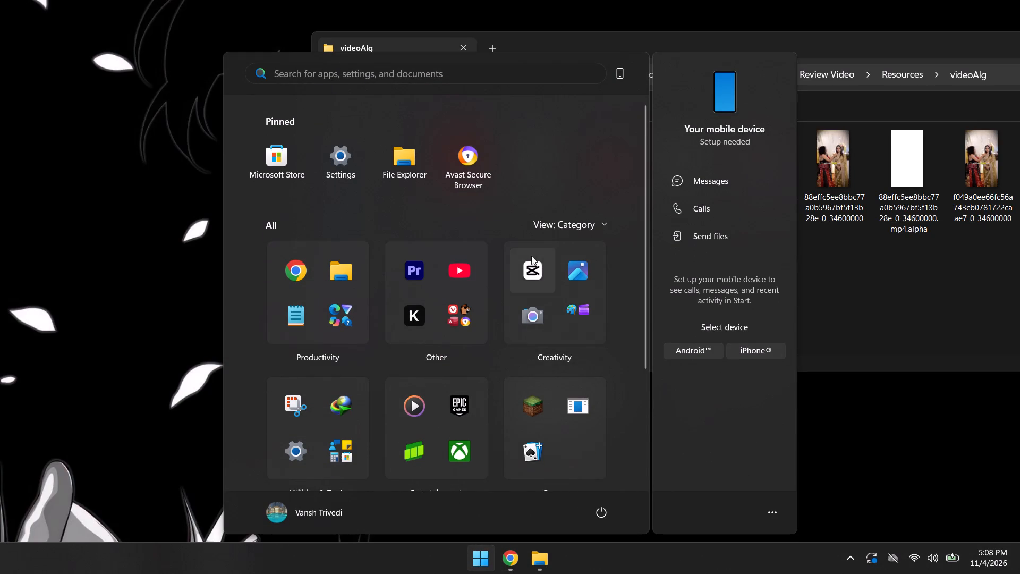
Relaunch the CapCut video editor.
left_click(531, 256)
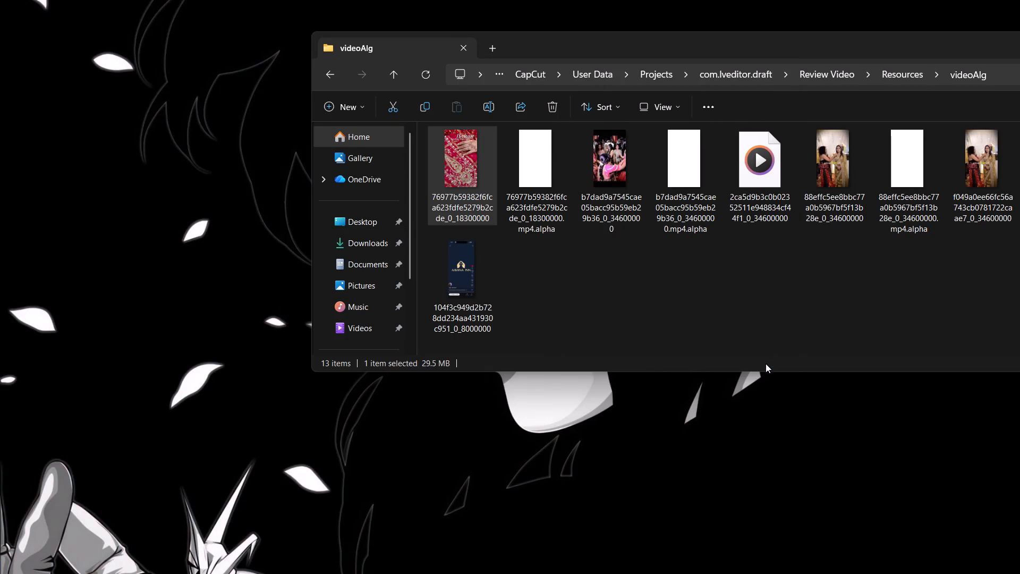
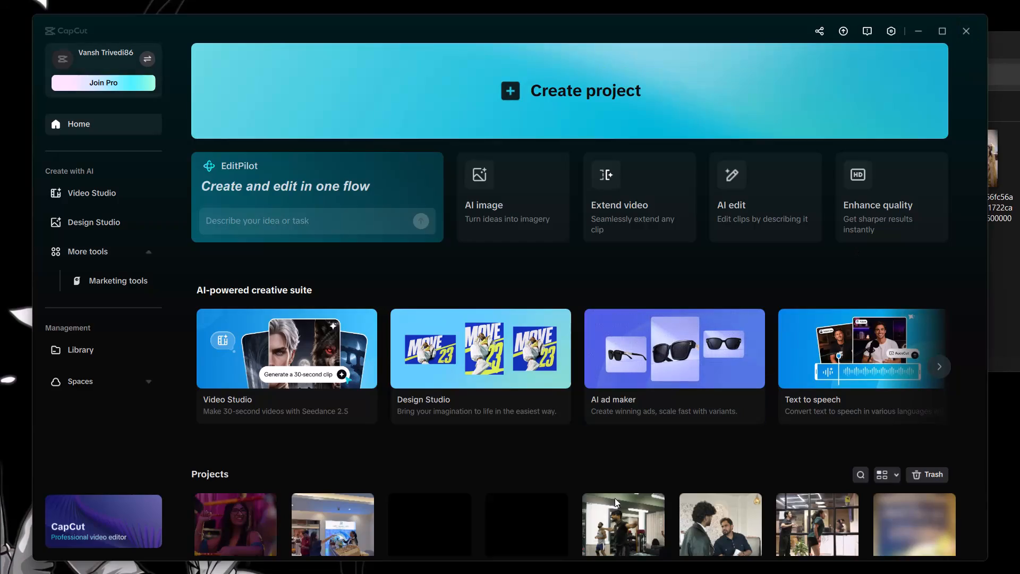
Open the Review Video project from the project list and skip relinking its missing media files.
scroll(504, 492, "down", 4)
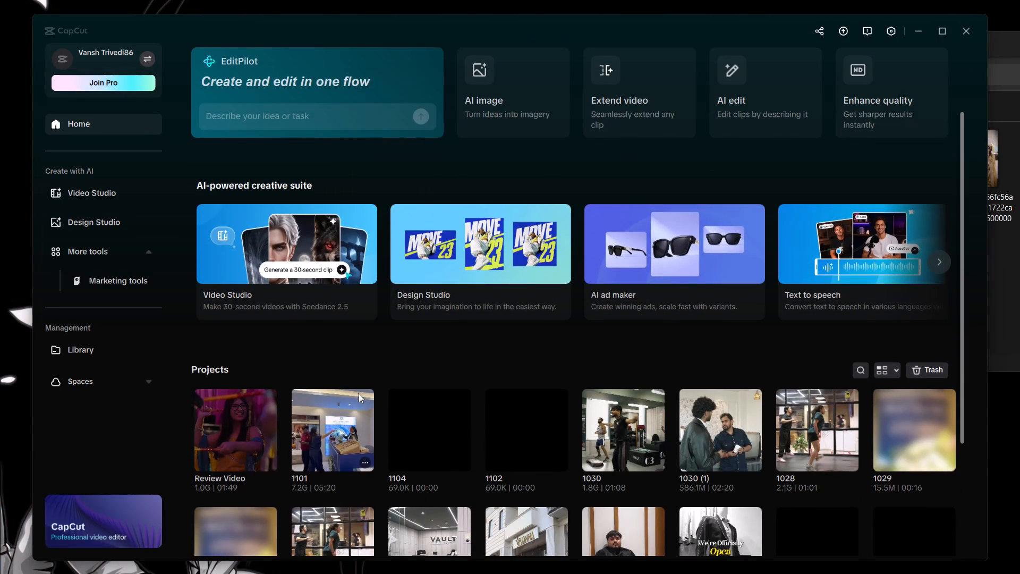
right_click_drag(230, 429, 262, 429)
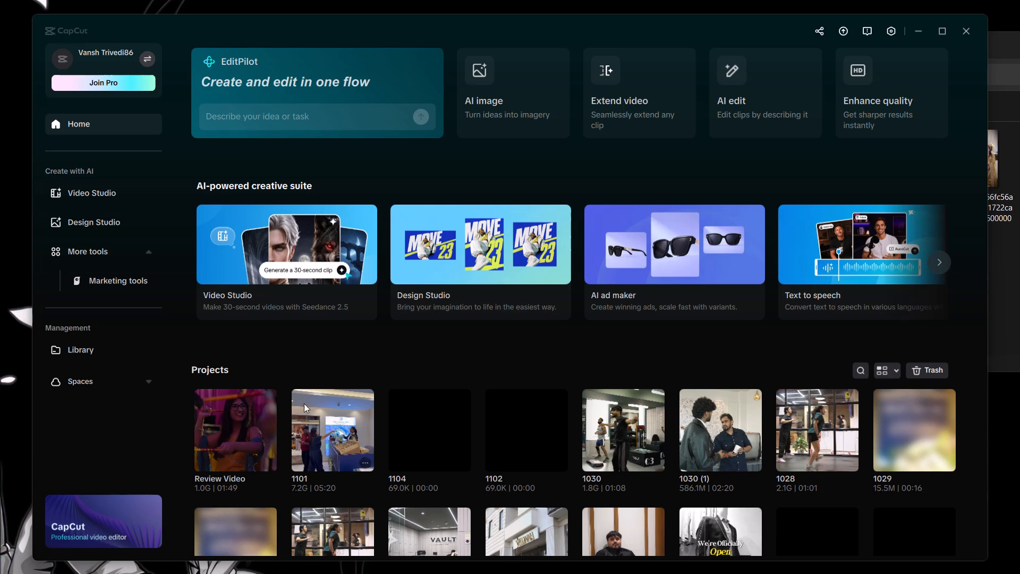
scroll(296, 415, "up", 2)
scroll(248, 494, "down", 1)
left_click(237, 451)
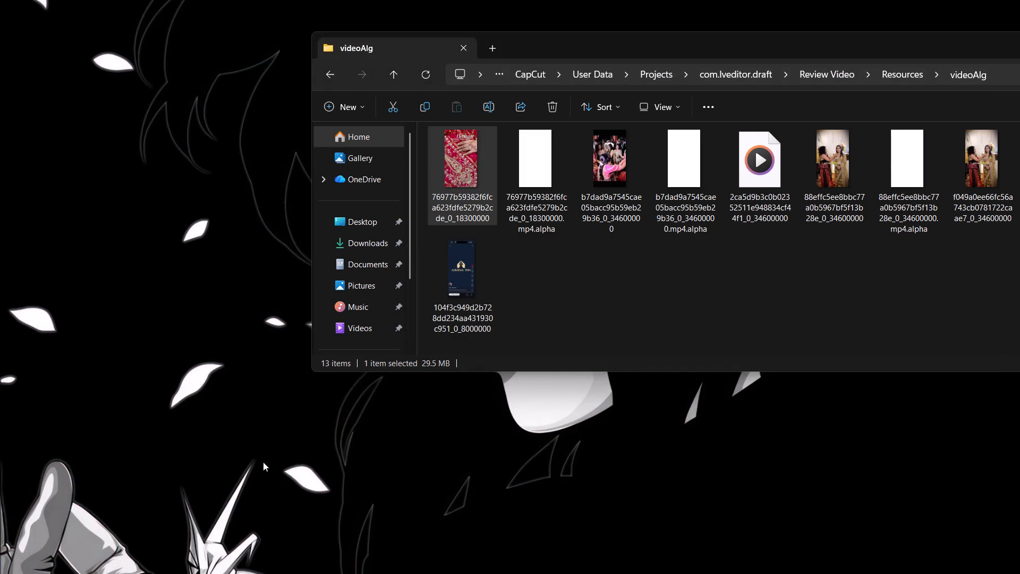
right_click(257, 463)
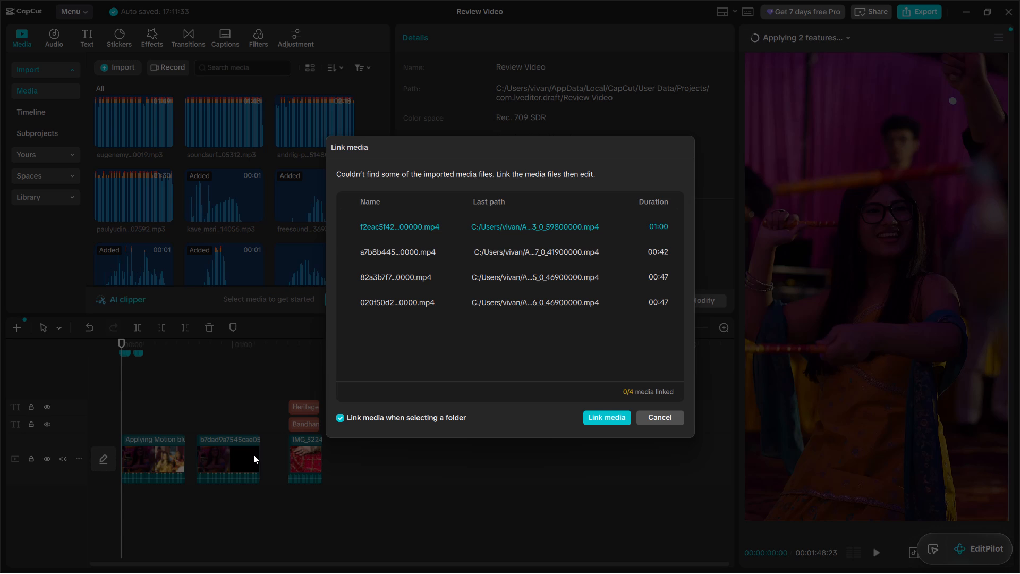
left_click(658, 419)
Select the "Heritage" title on the timeline and search the fonts for "bichham".
left_click(292, 382)
key("space")
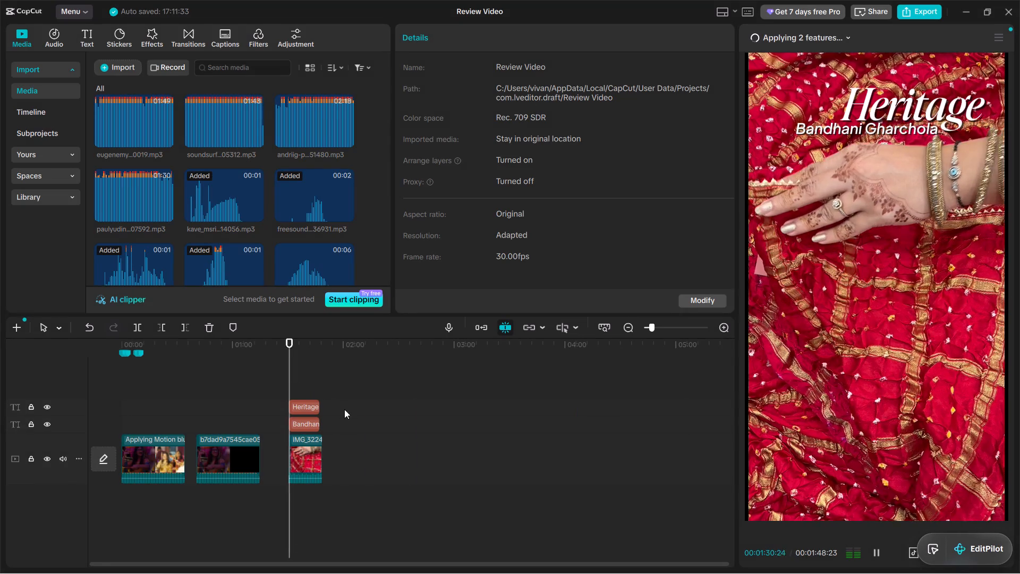
scroll(345, 409, "up", 9, "ctrl")
scroll(515, 399, "up", 4, "ctrl")
key("space")
left_click(524, 402)
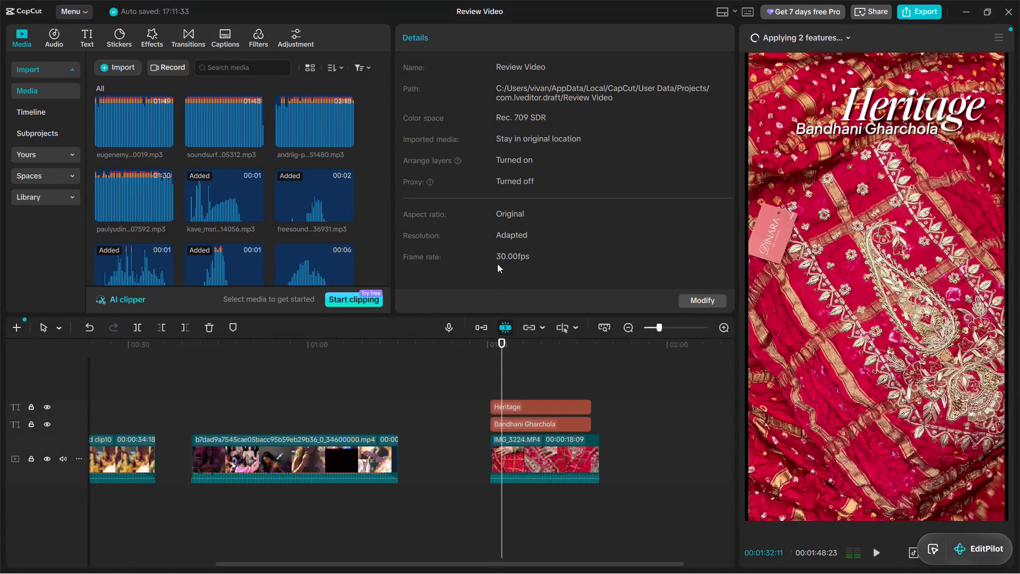
left_click(522, 155)
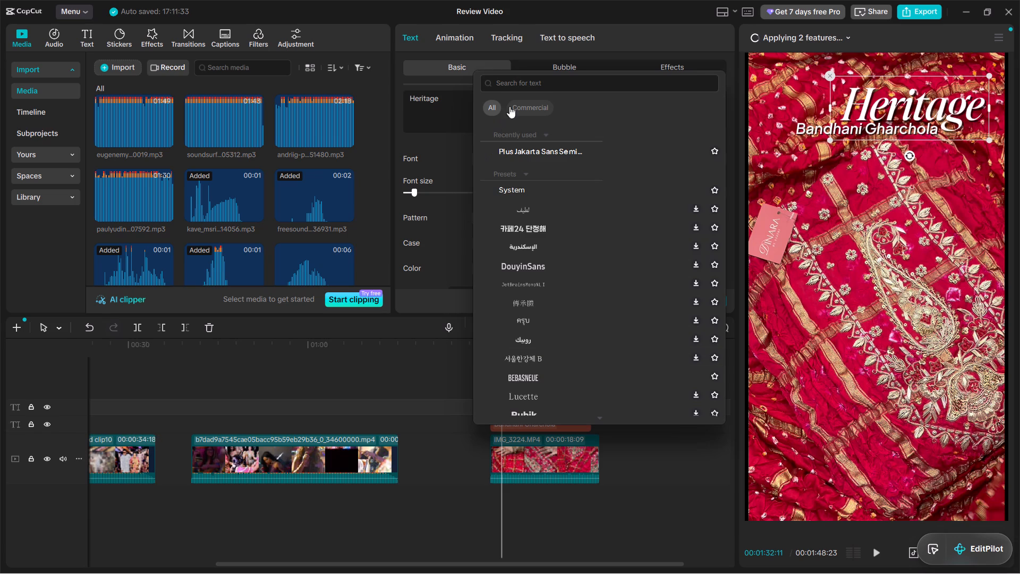
left_click(522, 88)
type("bich")
type("ham")
key("Return")
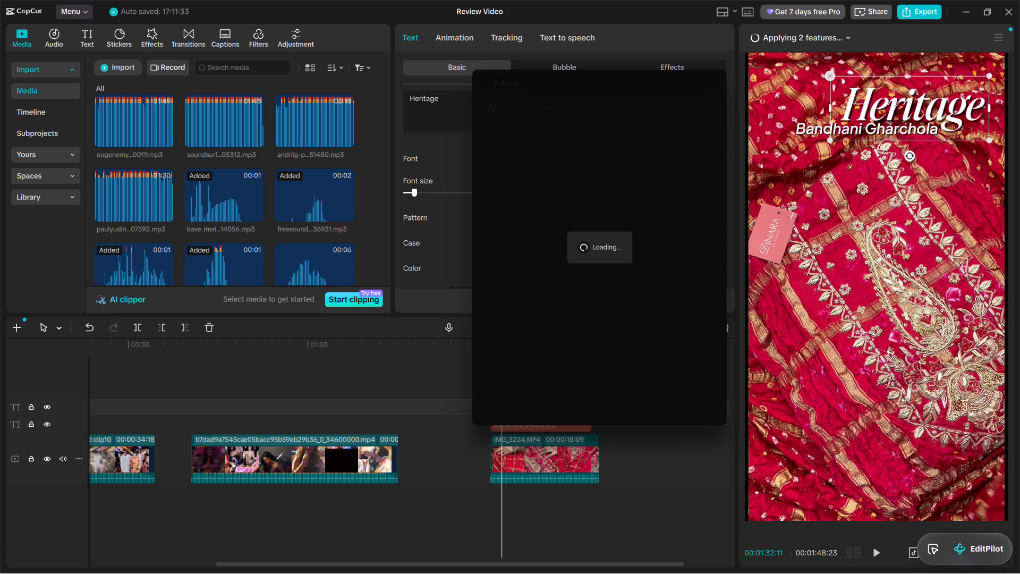
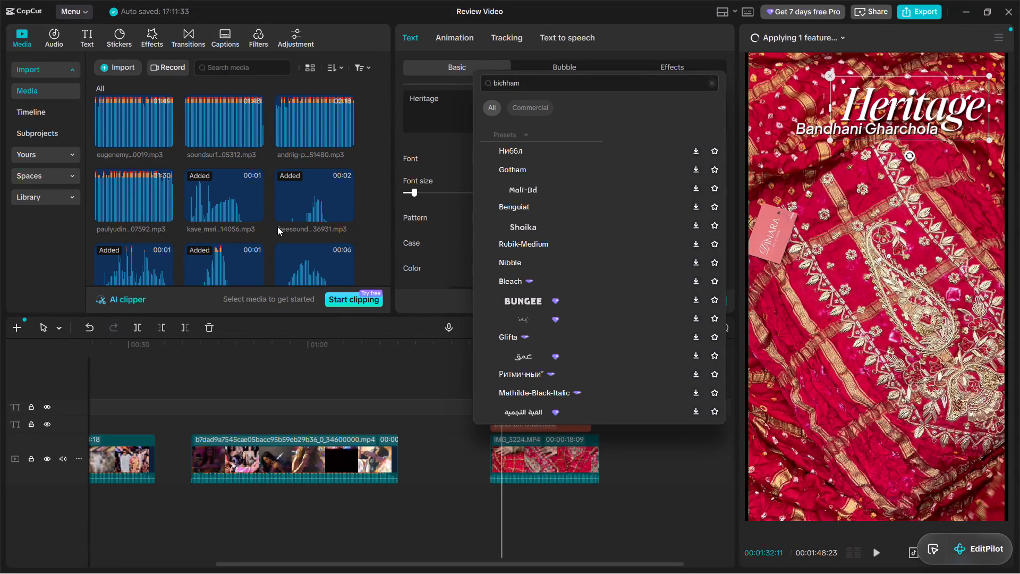
Close the font list without choosing a font and preview the Heritage and Bandhani Gharchola titles from the start of the IMG_3224 clip.
left_click(463, 424)
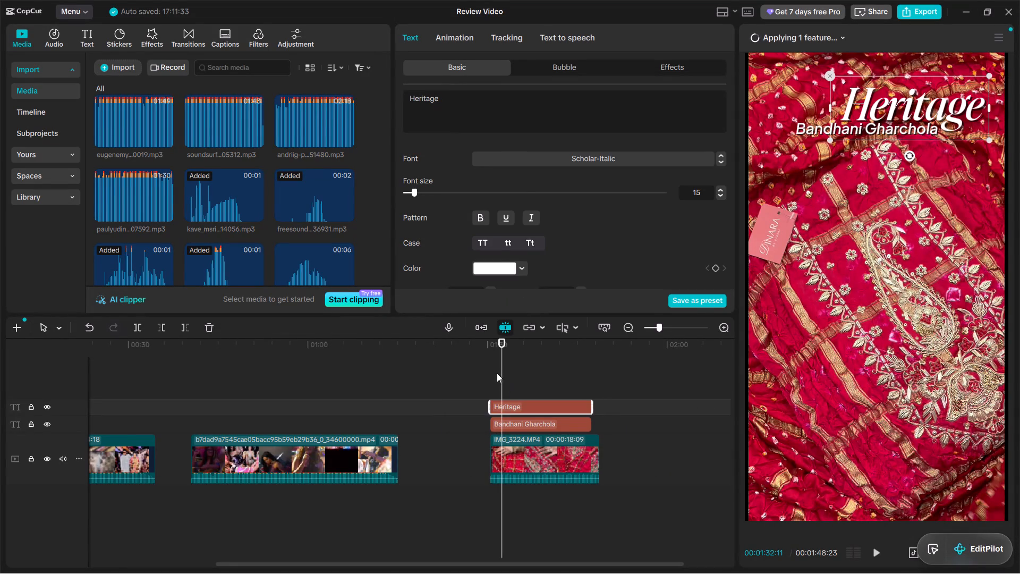
double_click(496, 370)
left_click(490, 370)
double_click(484, 377)
key("space")
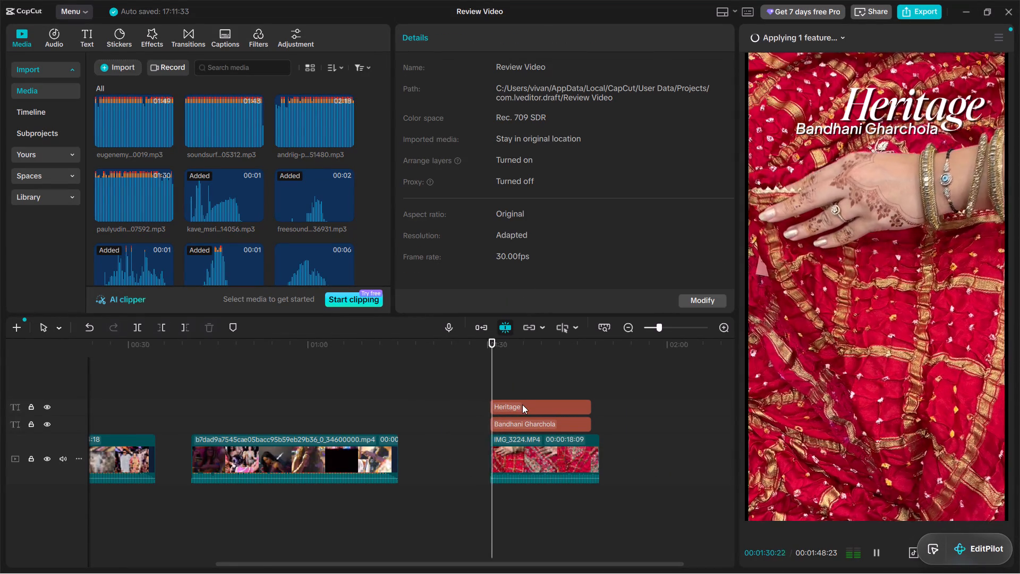
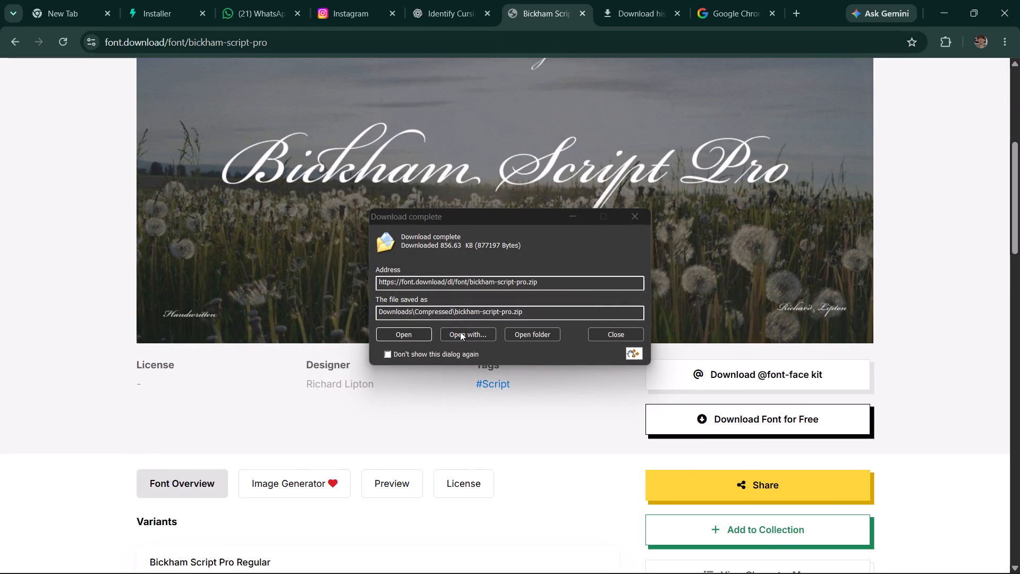
left_click(424, 334)
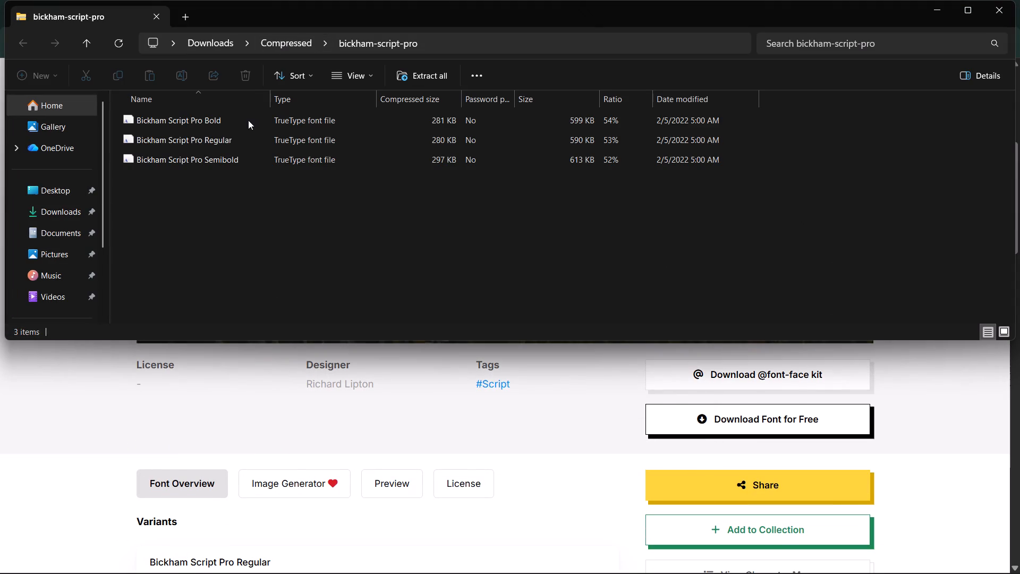
Extract the bickham-script-pro archive to its own folder in Downloads\Compressed and open that folder.
left_click_drag(289, 54, 304, 47)
left_click(287, 48)
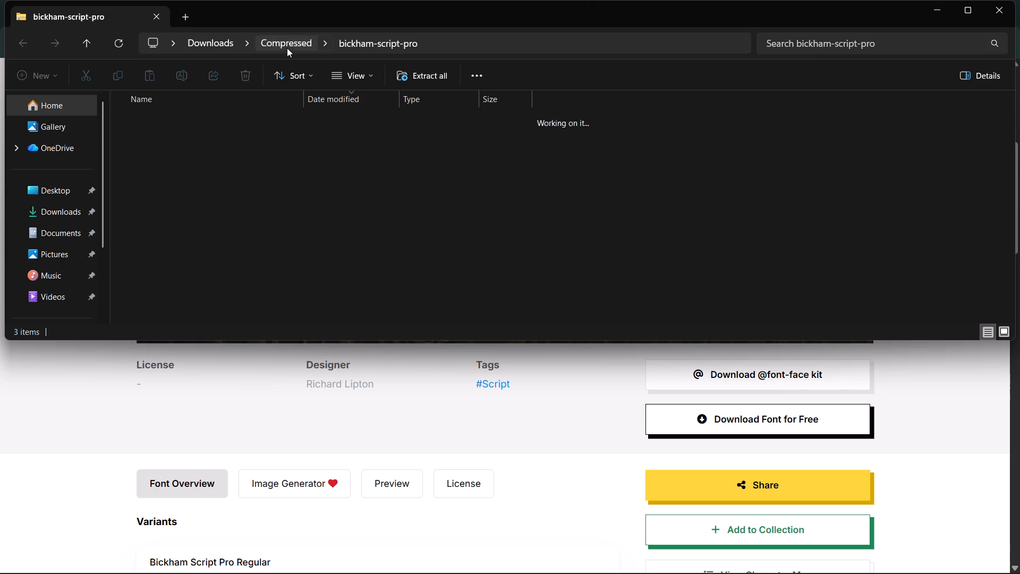
right_click(217, 138)
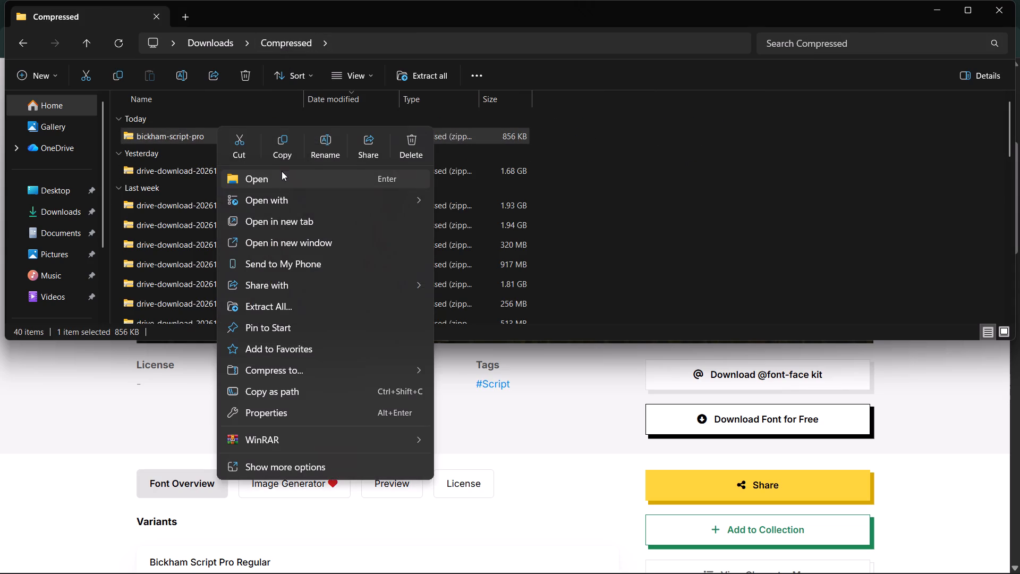
left_click(286, 307)
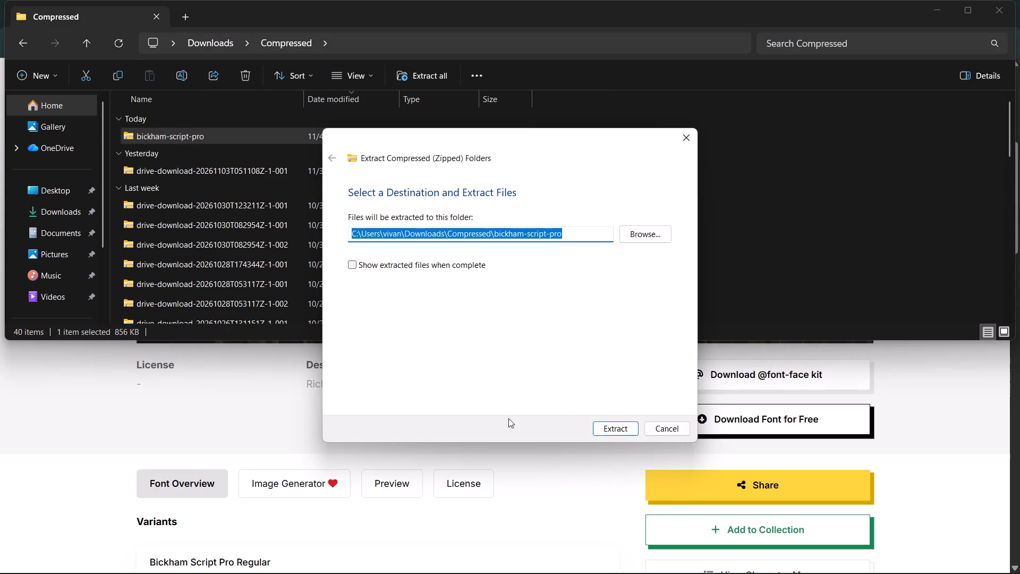
left_click(614, 435)
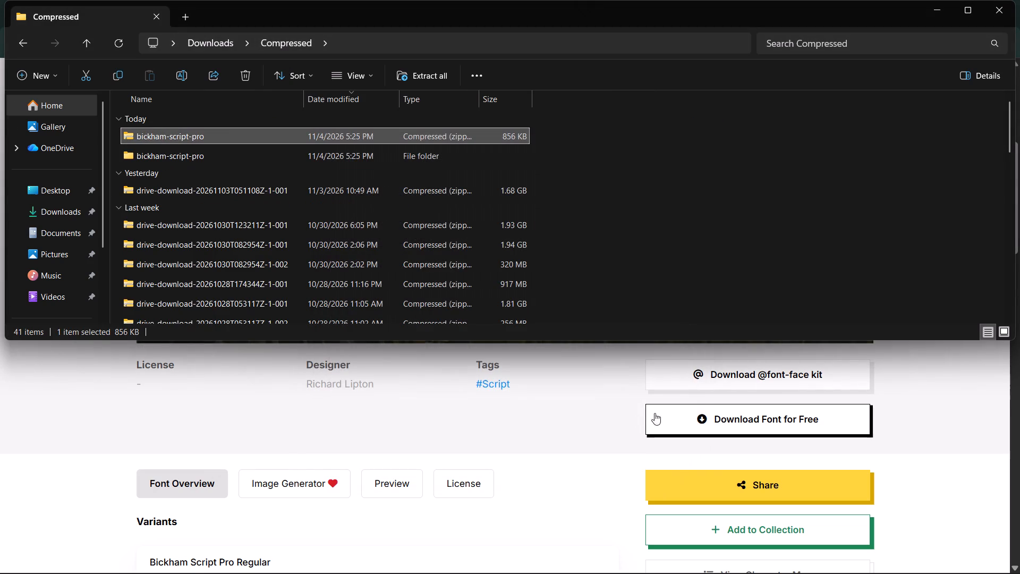
double_click(436, 155)
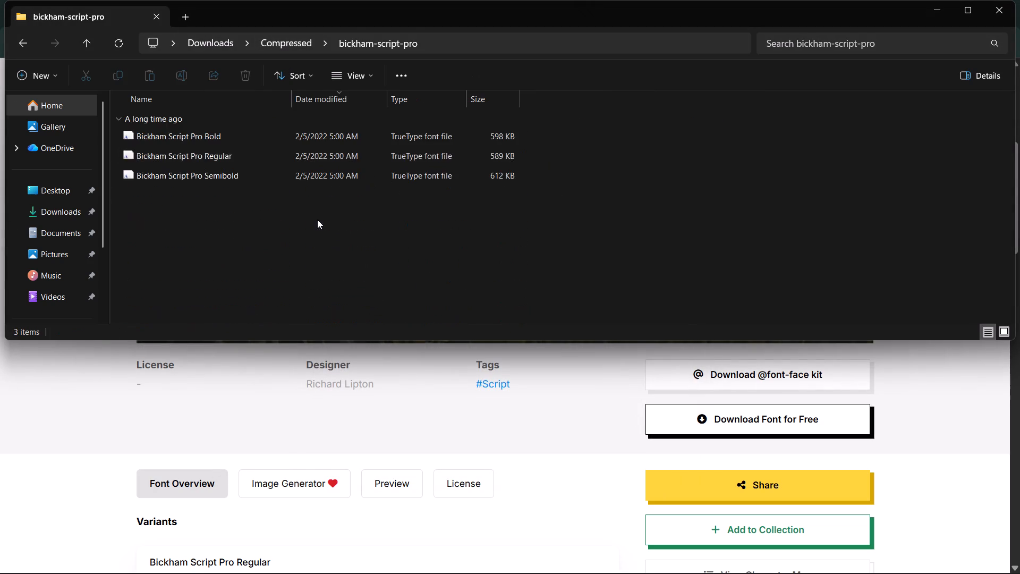
Install the Bold, Regular and Semibold Bickham Script Pro font files together and close the folder.
left_click_drag(317, 220, 375, 126)
right_click(397, 140)
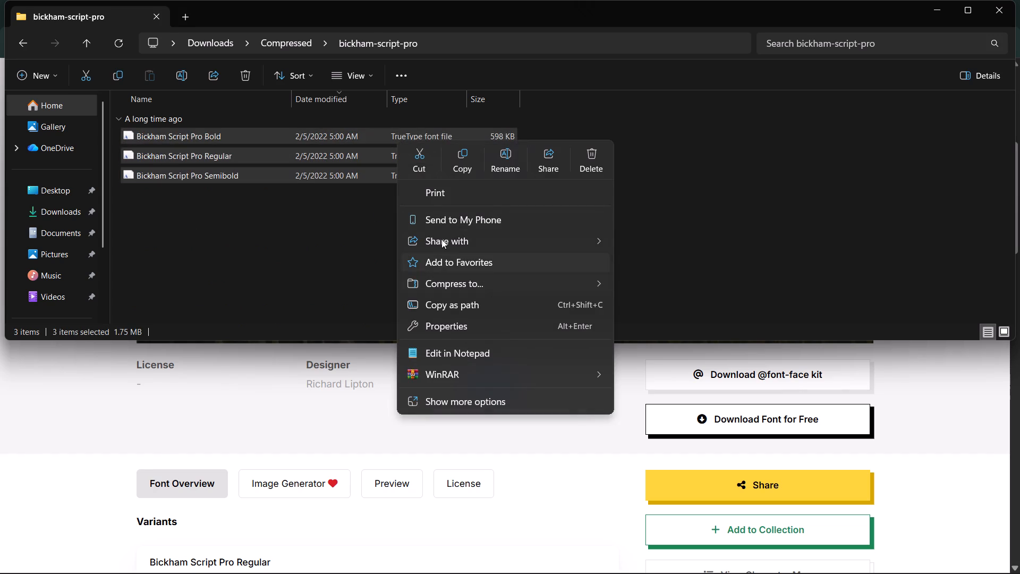
left_click(440, 398)
left_click(458, 232)
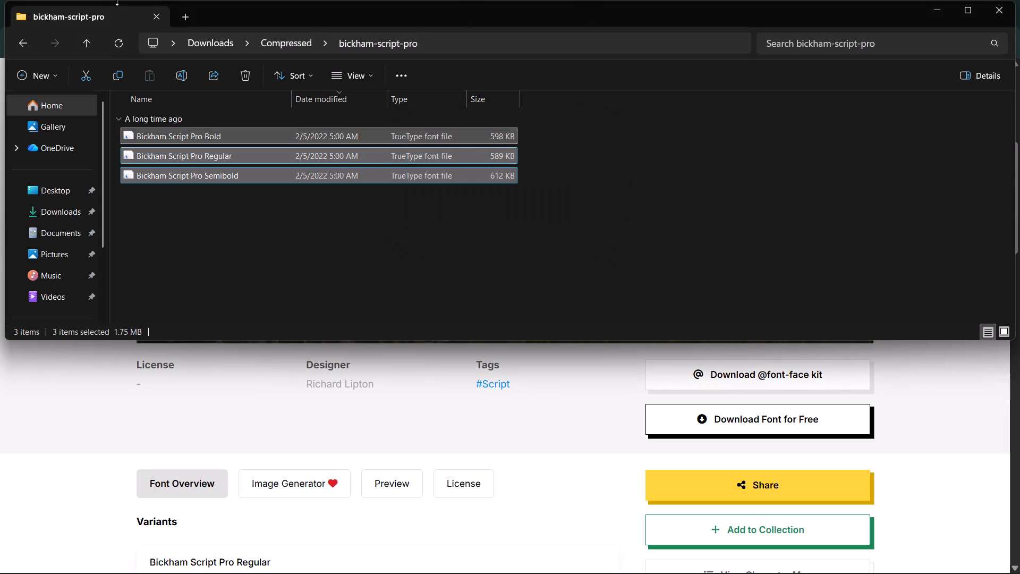
left_click(993, 4)
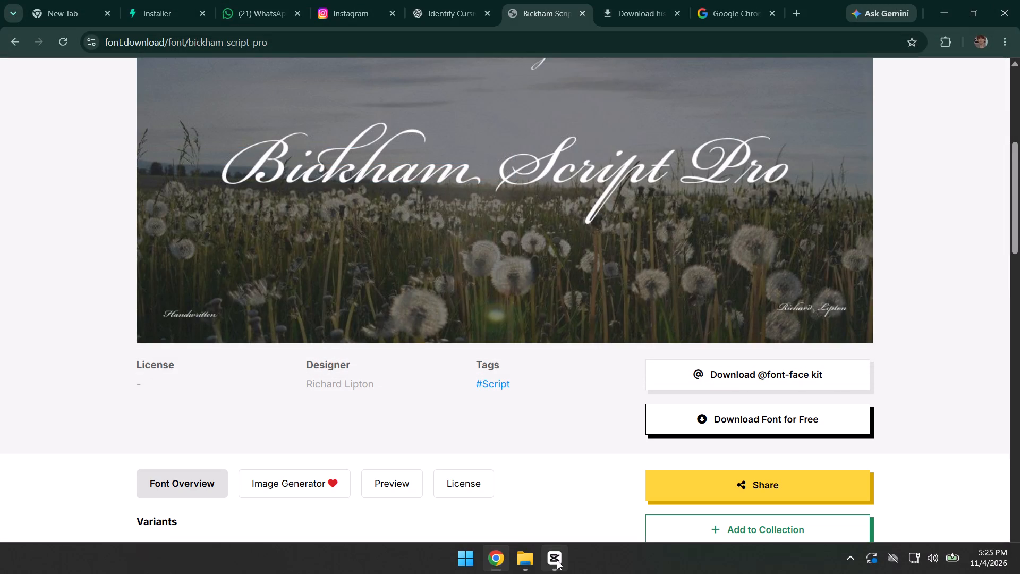
Switch to CapCut and preview the Heritage and Bandhani Gharchola titles from the start of the IMG_3224 clip.
left_click(557, 560)
left_click_drag(90, 73, 116, 73)
left_click(122, 75)
left_click(158, 96)
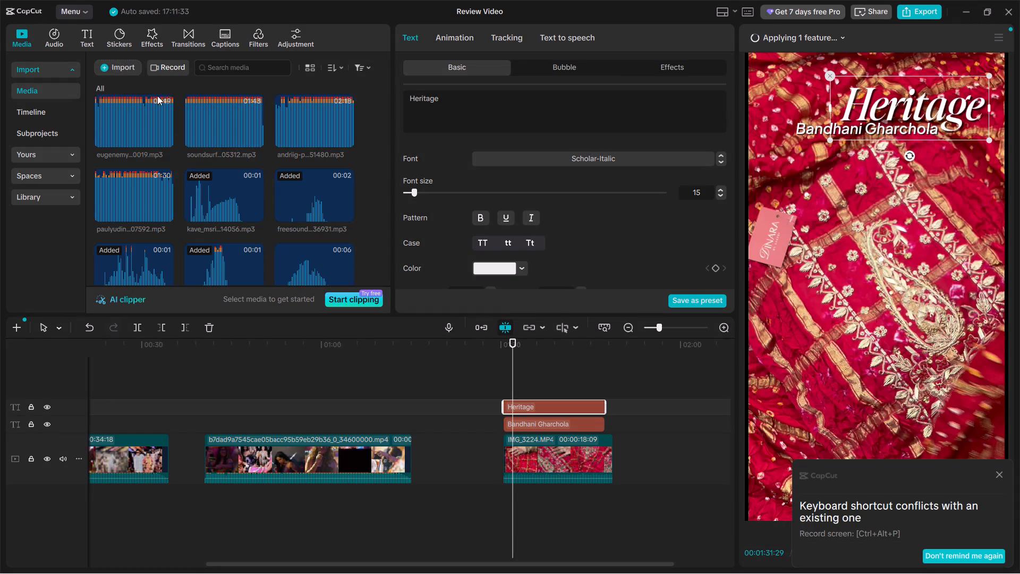
left_click(477, 292)
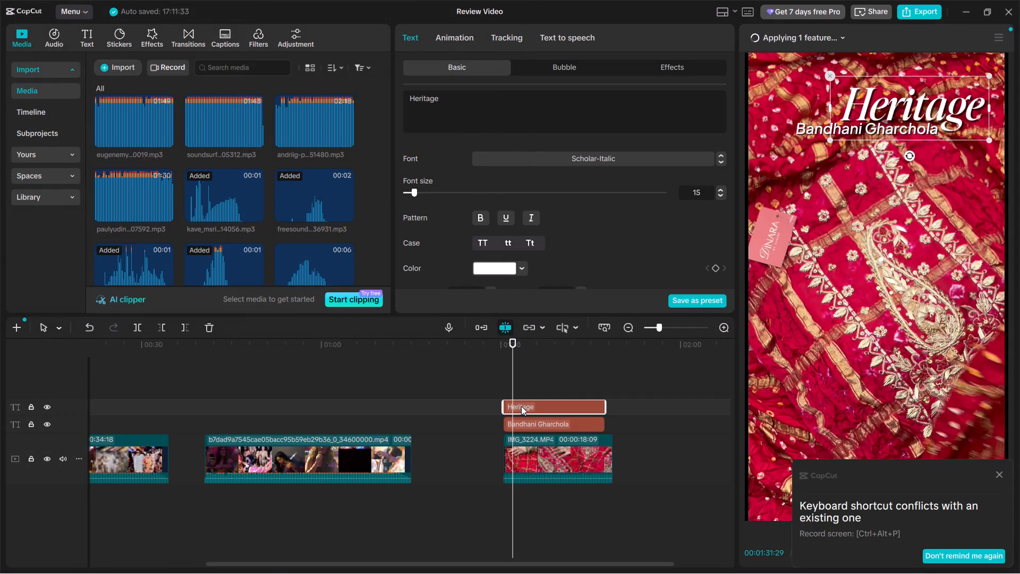
left_click(519, 382)
left_click(519, 382)
left_click(500, 381)
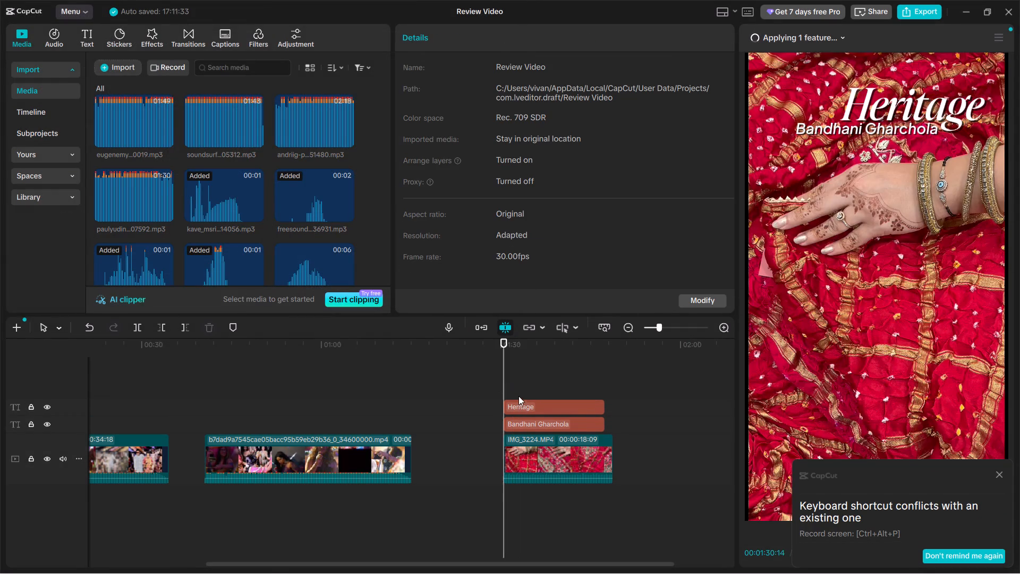
key("space")
left_click(523, 398)
Copy the Bandhani Gharchola title's attributes and paste them onto the Heritage title with basic text style, location size, blend and shadow included.
left_click(533, 405)
left_click(552, 426)
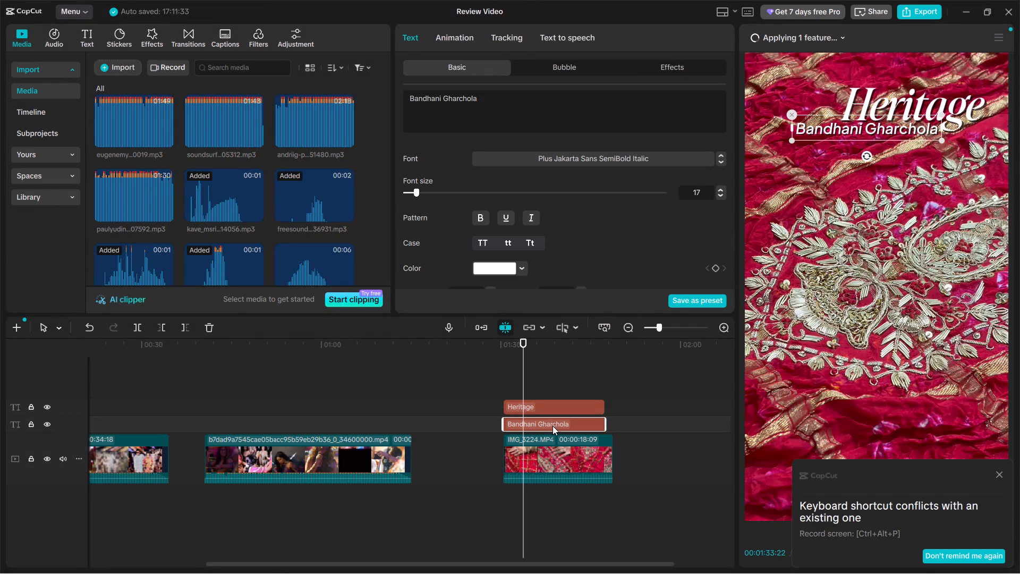
key("ctrl+shift+c")
left_click(548, 411)
key("ctrl+shift+v")
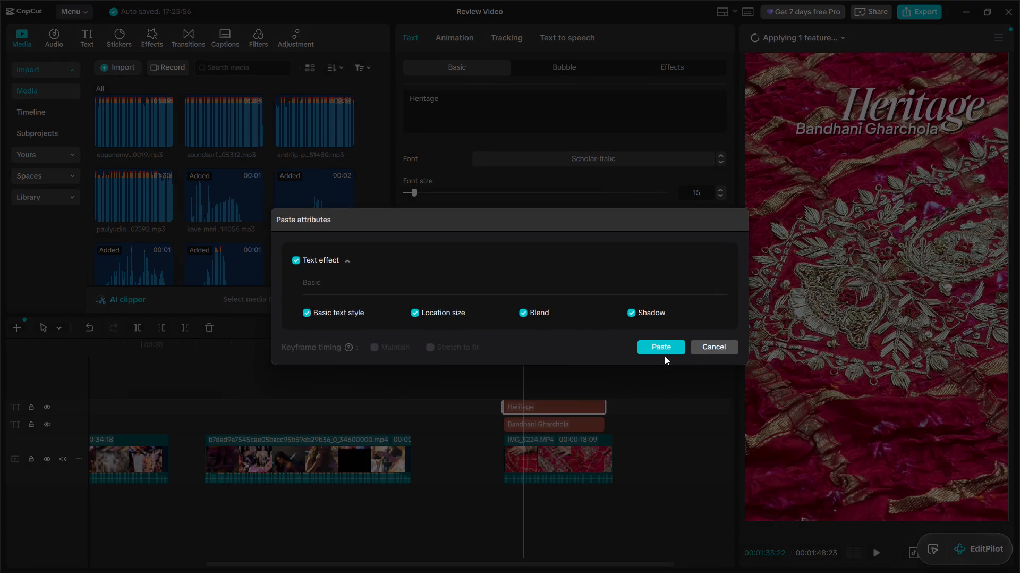
left_click(665, 349)
left_click(895, 143)
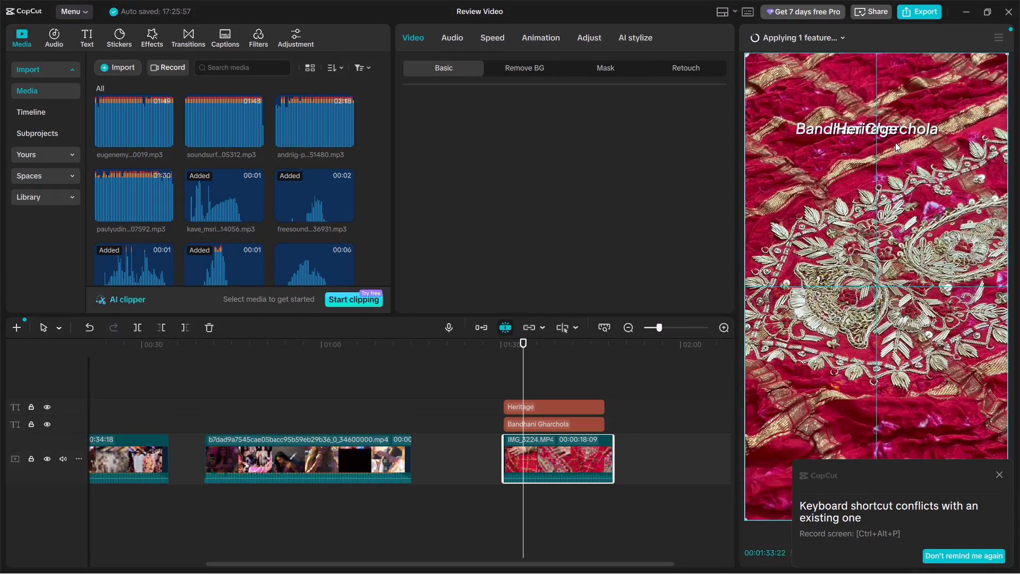
Enlarge the Heritage title in the preview to about the width of the Bandhani Gharchola title.
left_click(514, 409)
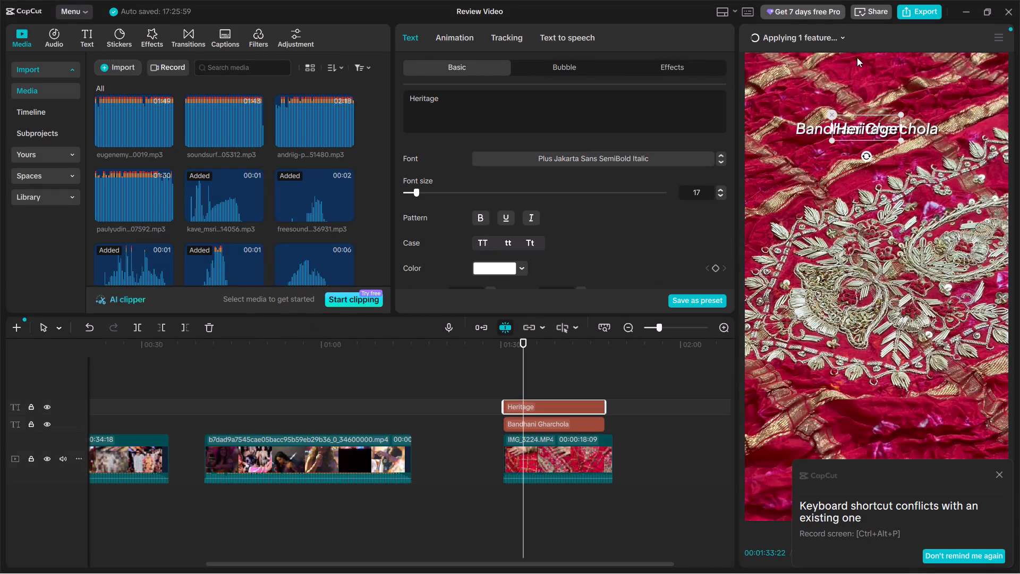
left_click_drag(901, 142, 964, 163)
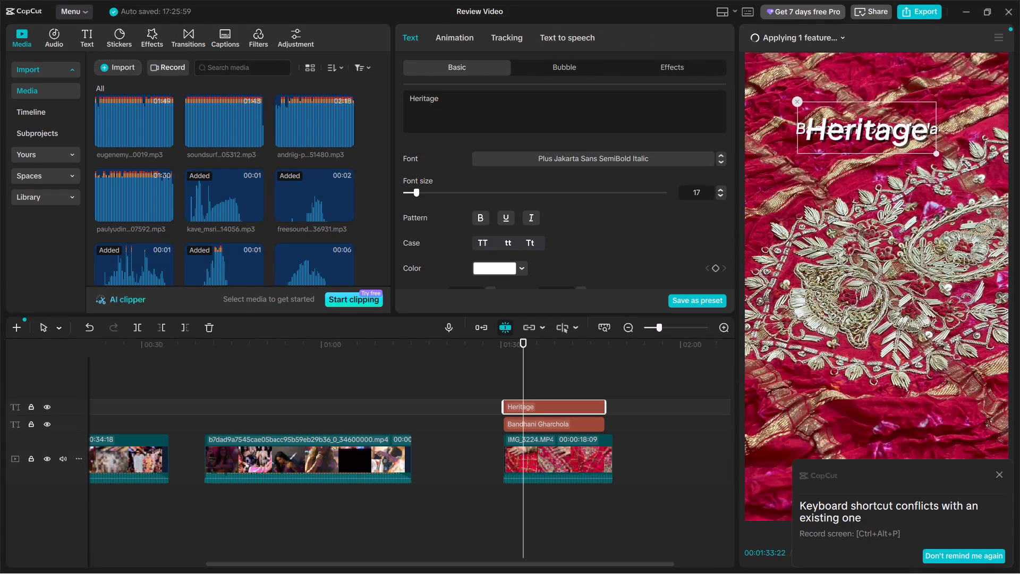
left_click_drag(964, 163, 975, 165)
scroll(541, 187, "down", 1)
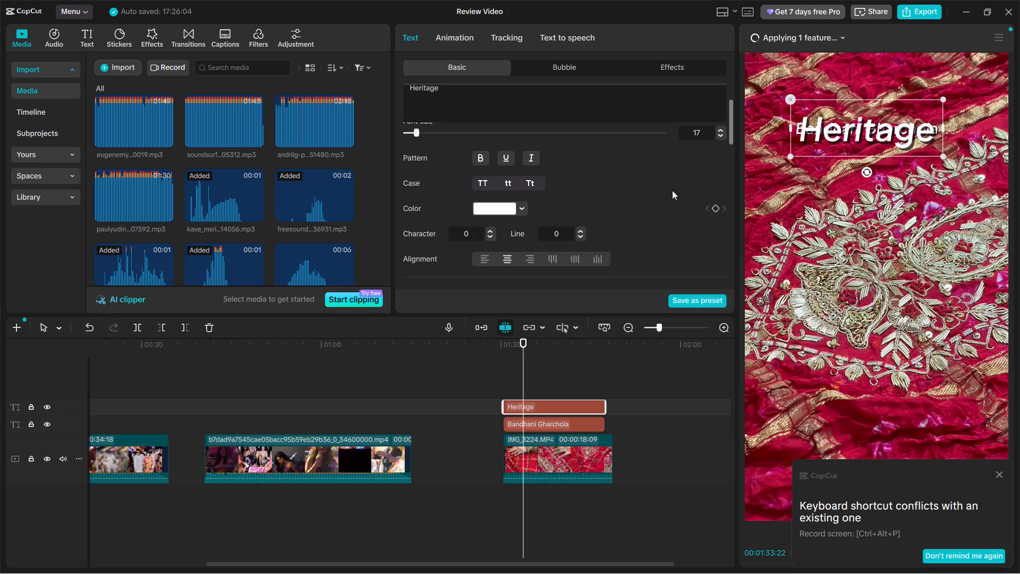
Move the Bandhani Gharchola title just beneath Heritage, offset slightly to the right.
left_click(533, 421)
left_click_drag(823, 124, 848, 139)
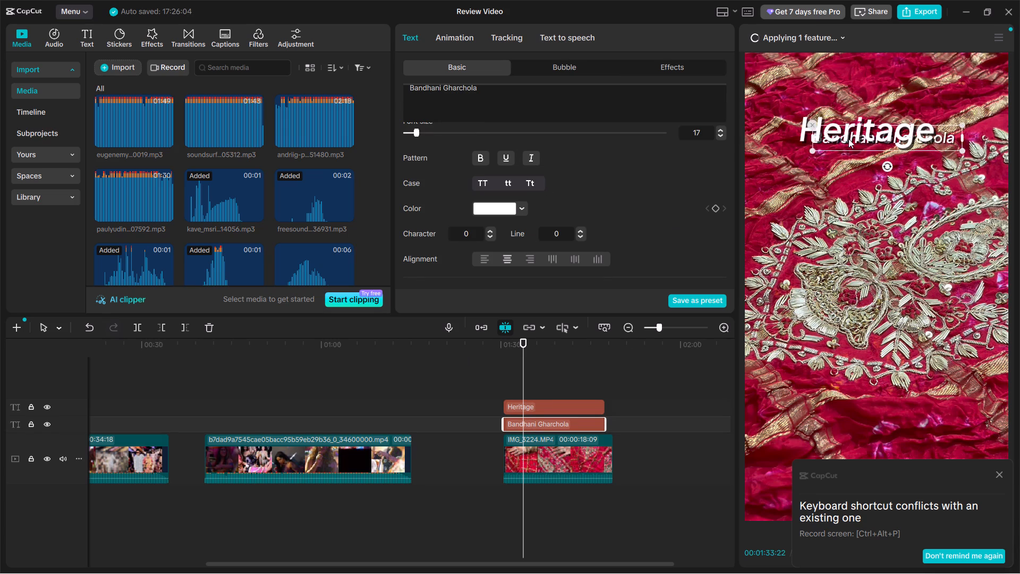
left_click_drag(848, 139, 835, 147)
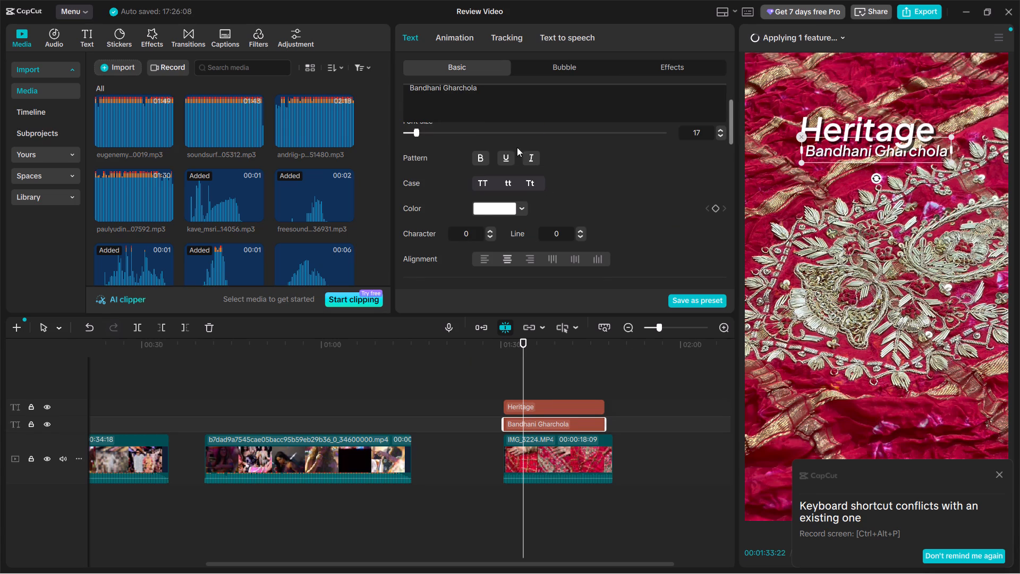
Search the Bandhani Gharchola title's font list for "bick" and look through the results for Bickham Script Pro.
scroll(476, 218, "up", 7)
left_click(513, 161)
left_click_drag(547, 106, 551, 102)
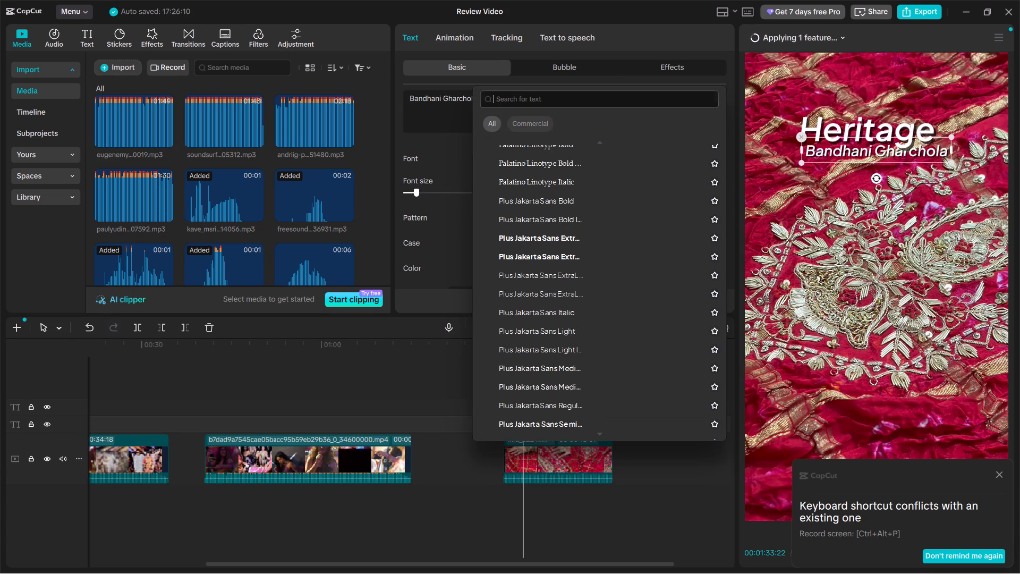
left_click_drag(551, 102, 554, 100)
key("b")
type("ic")
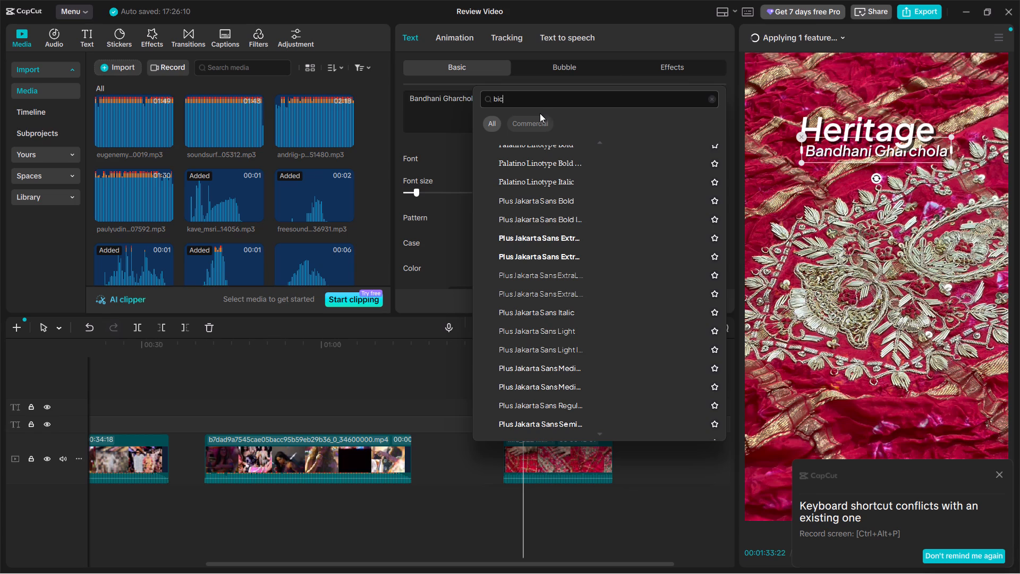
key("k")
key("Return")
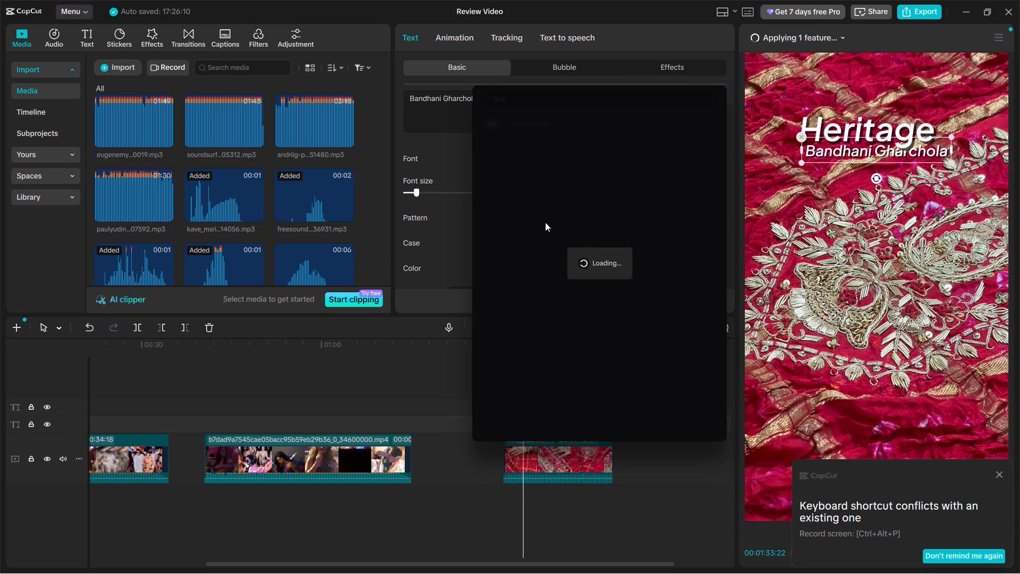
scroll(575, 277, "down", 13)
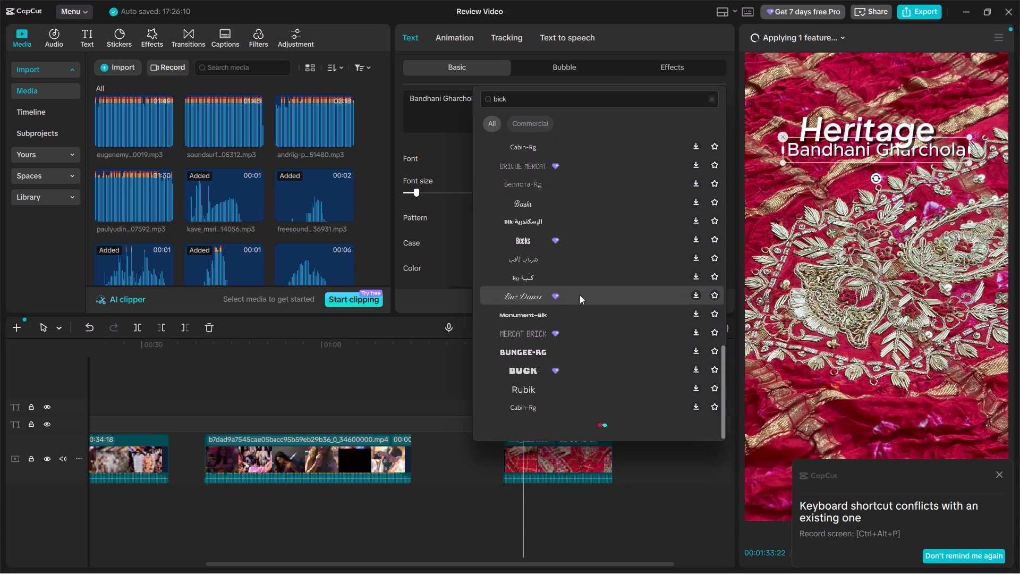
scroll(581, 306, "down", 3)
scroll(543, 328, "down", 5)
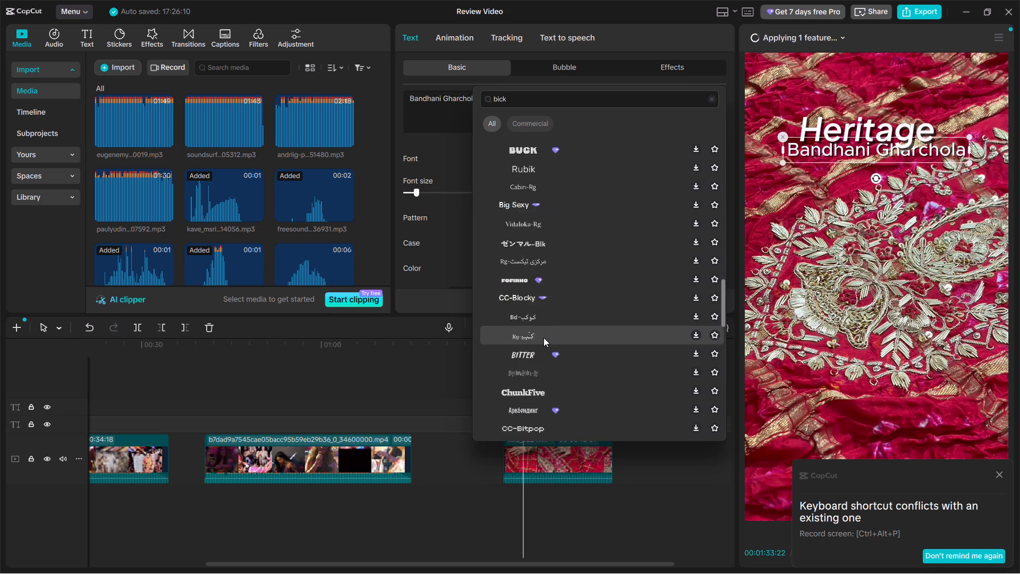
scroll(543, 337, "down", 16)
scroll(551, 348, "down", 7)
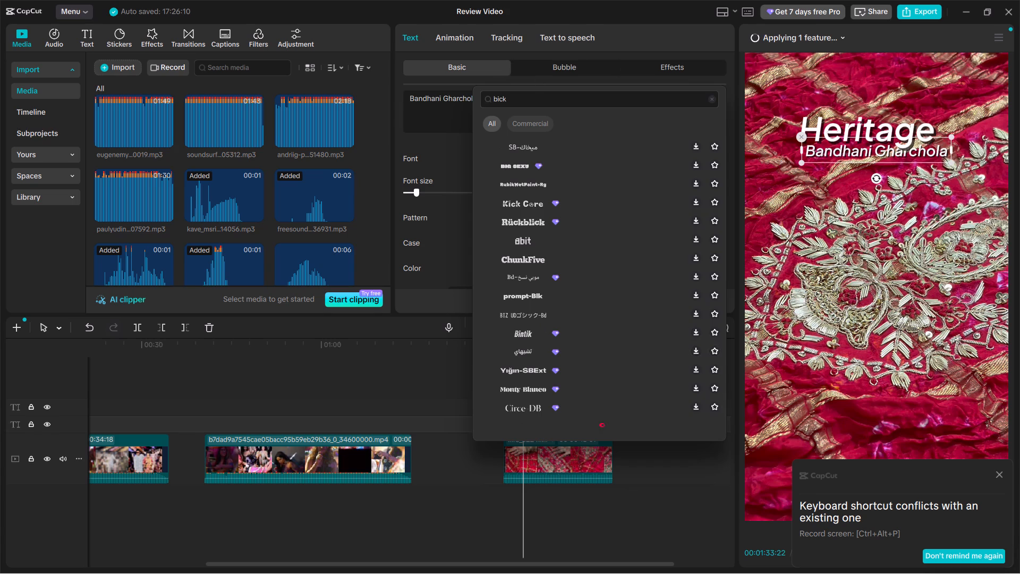
Extend the font search to "bickham", look through the results for the installed font and close the list.
left_click(546, 96)
key("h")
type("am")
key("Return")
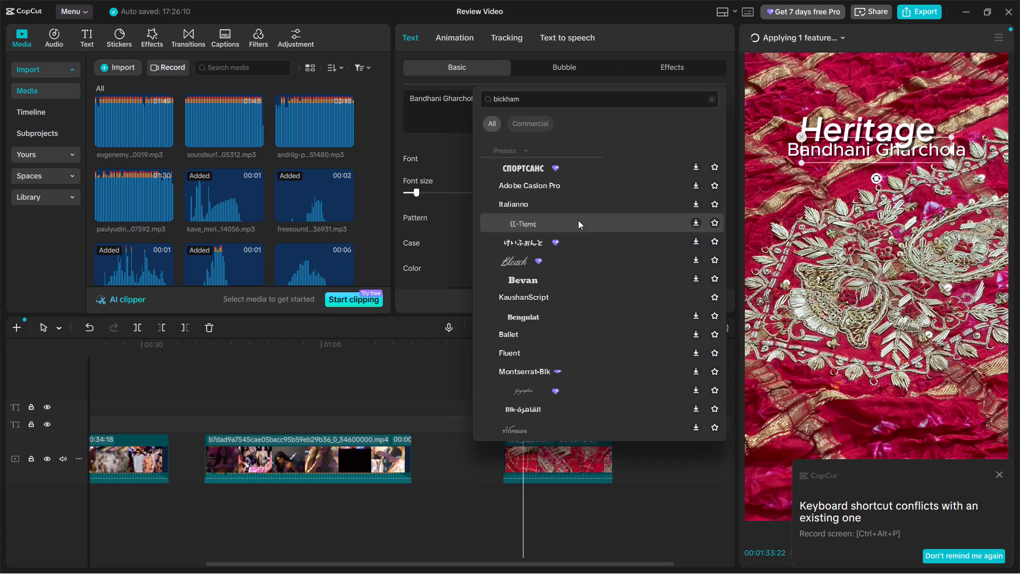
scroll(582, 225, "down", 13)
scroll(599, 278, "down", 7)
scroll(619, 359, "down", 3)
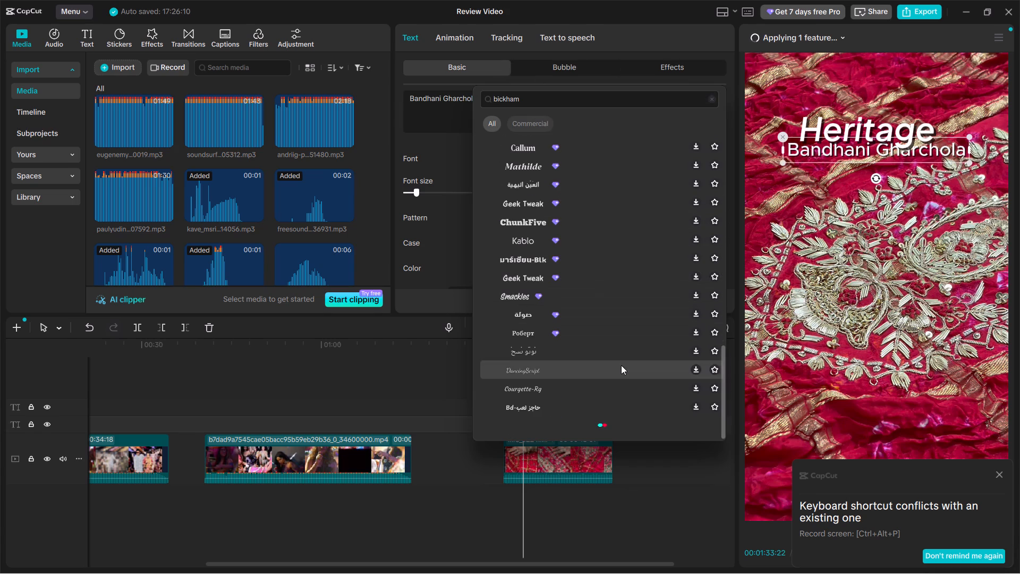
scroll(621, 365, "down", 9)
scroll(584, 371, "down", 19)
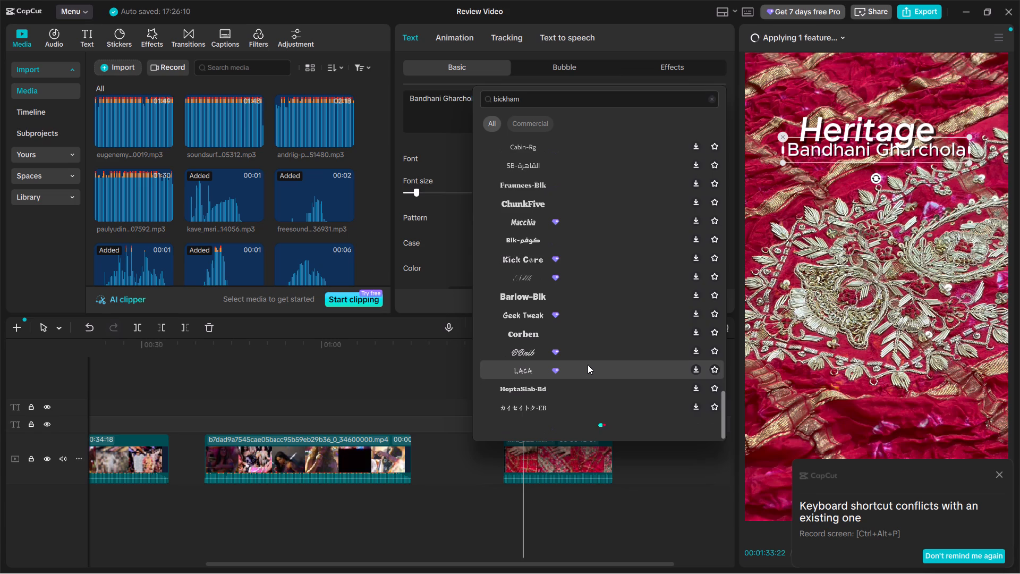
scroll(588, 364, "up", 4)
scroll(588, 364, "down", 13)
left_click(418, 390)
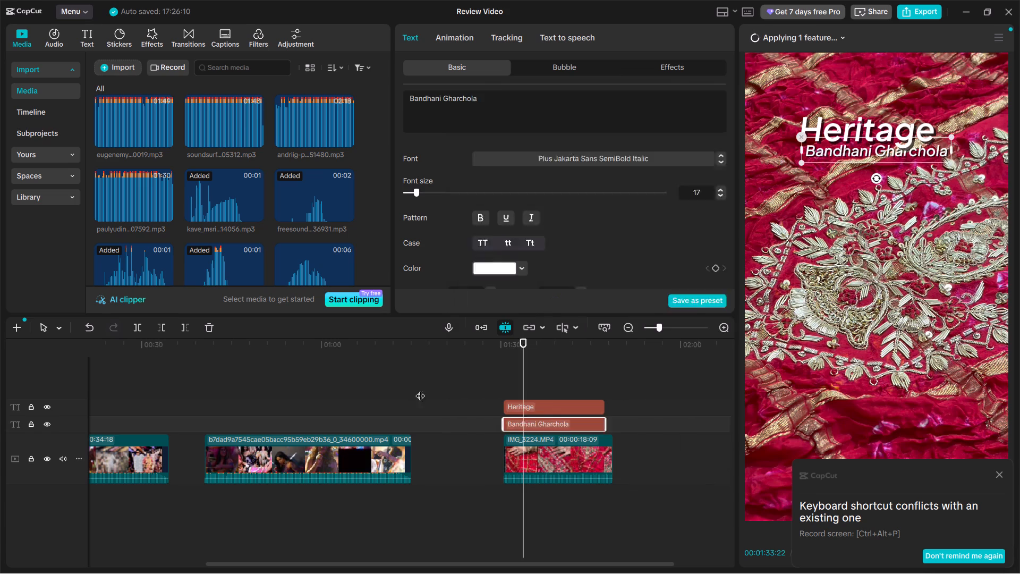
Browse the Bandhani Gharchola title's full font list down to the locally installed fonts, checking the B entries for Bickham Script Pro.
left_click(528, 372)
left_click(543, 421)
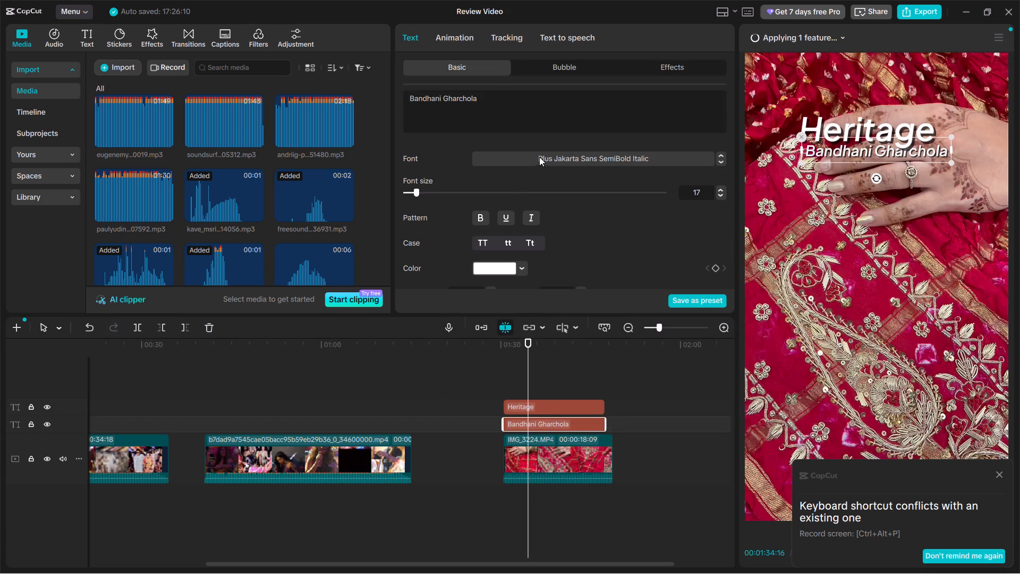
left_click(545, 158)
left_click_drag(724, 183, 727, 199)
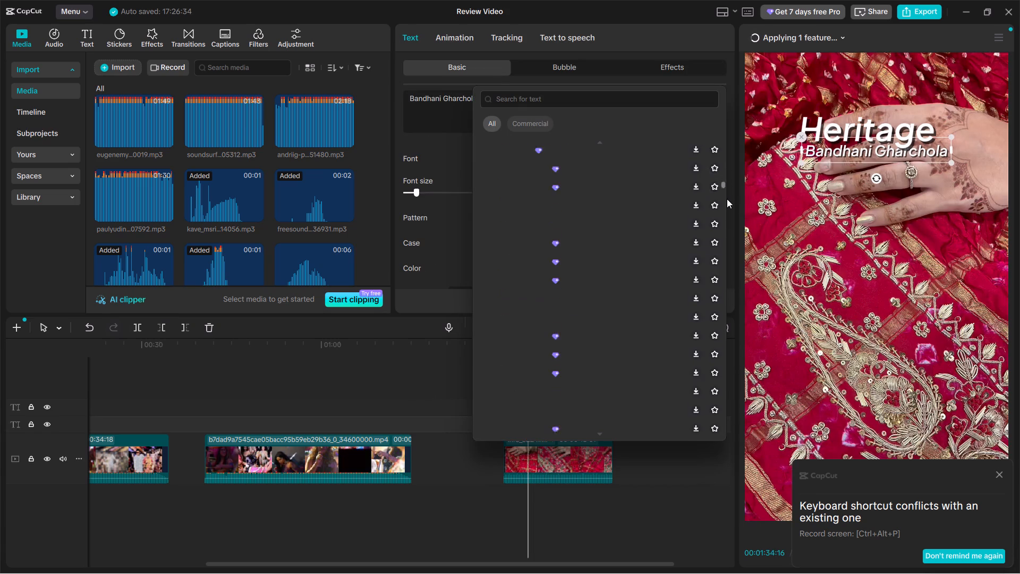
left_click_drag(727, 199, 732, 415)
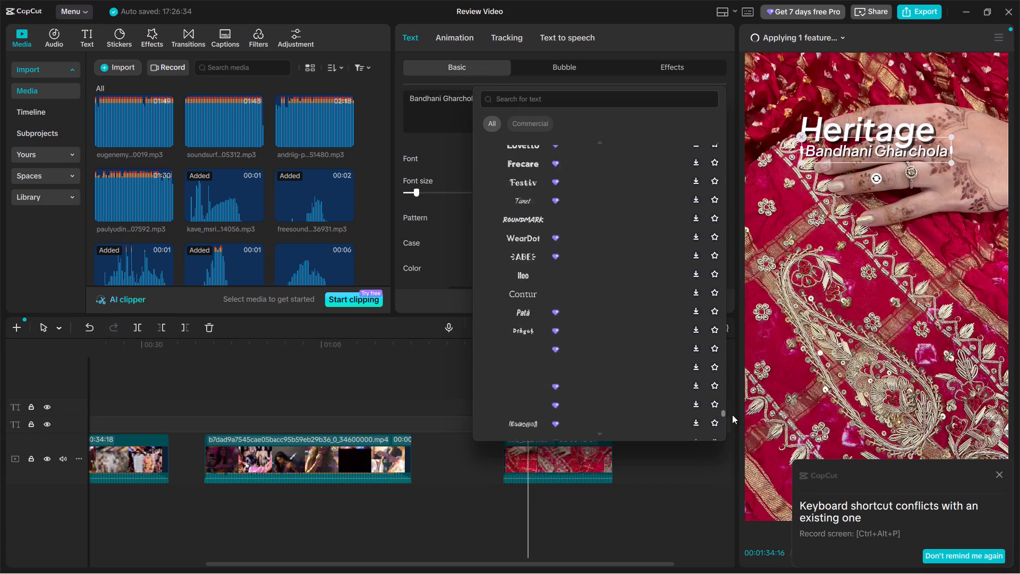
left_click_drag(732, 415, 739, 422)
scroll(641, 317, "up", 6)
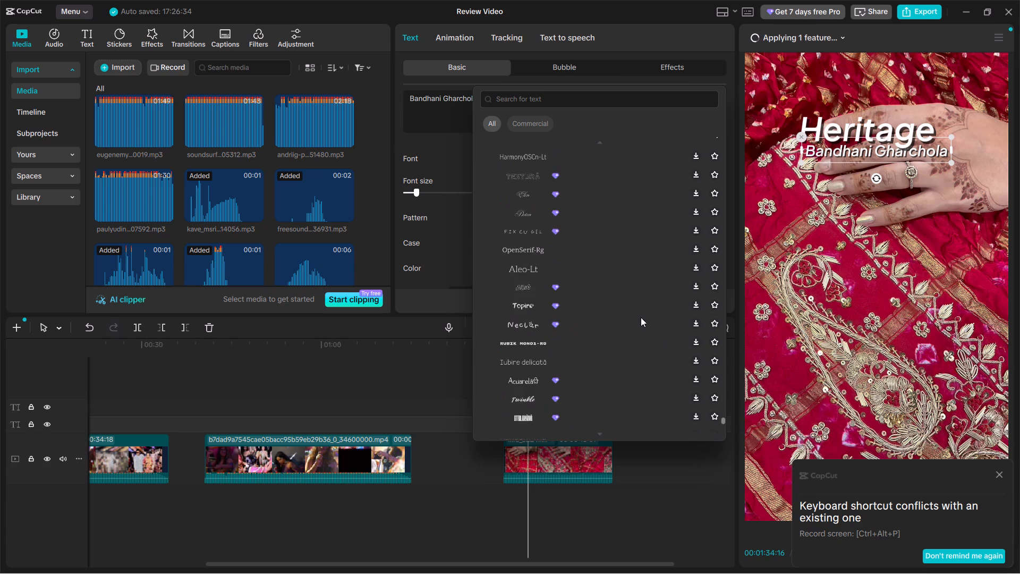
scroll(618, 288, "up", 7)
scroll(616, 284, "down", 16)
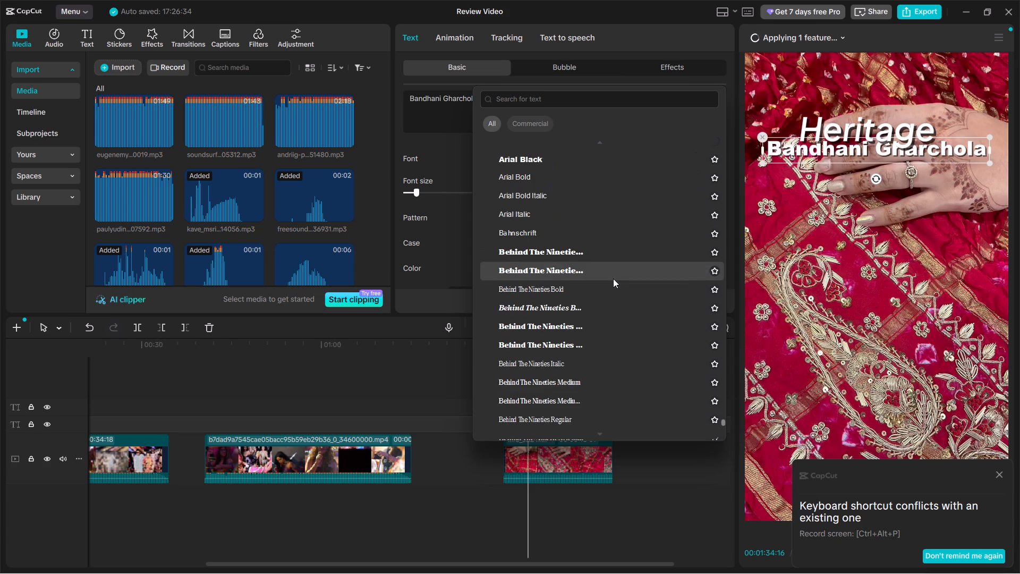
scroll(529, 299, "down", 2)
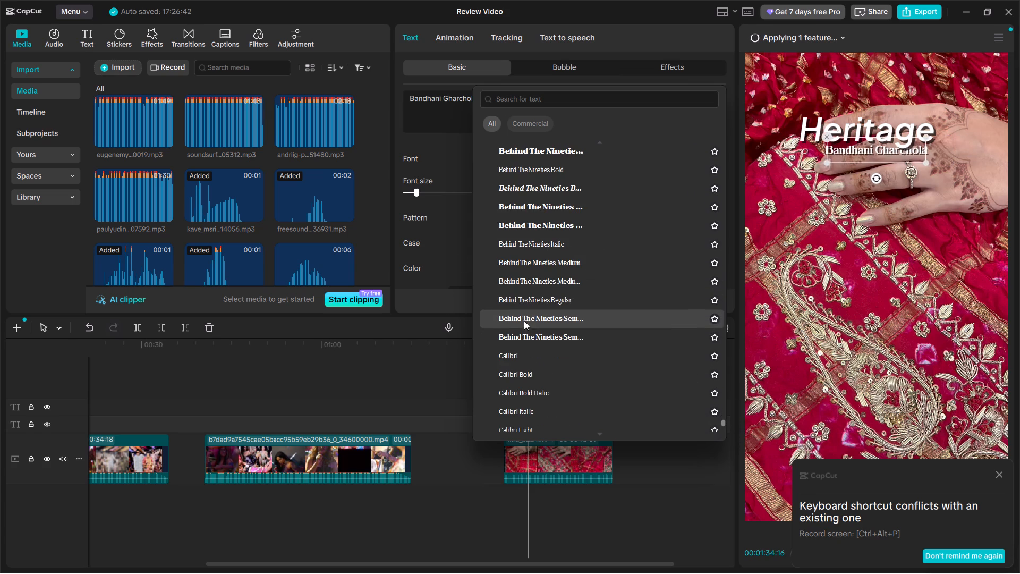
Close the Review Video project and reopen it from the projects on the home screen.
left_click(1015, 15)
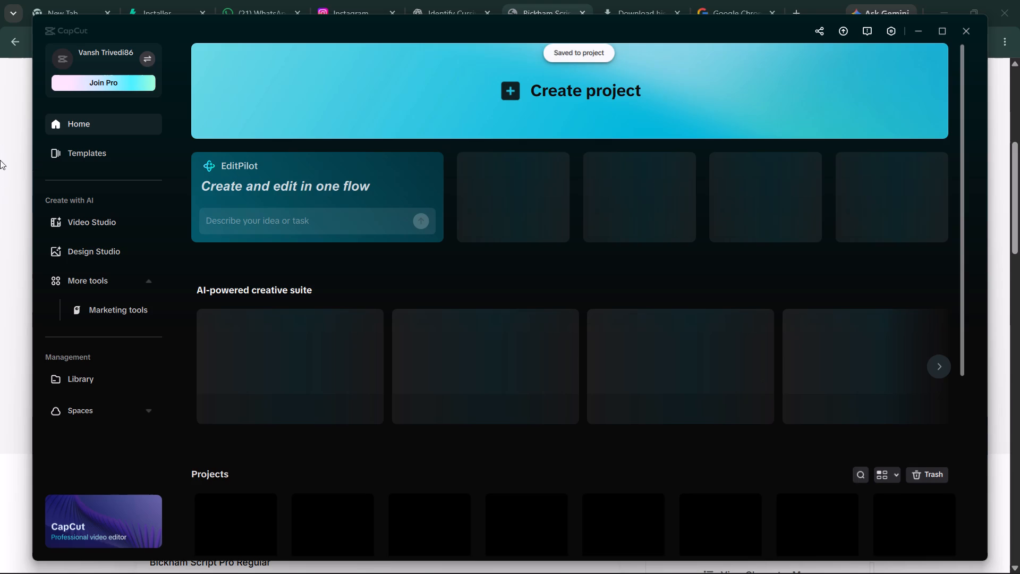
scroll(464, 370, "down", 4)
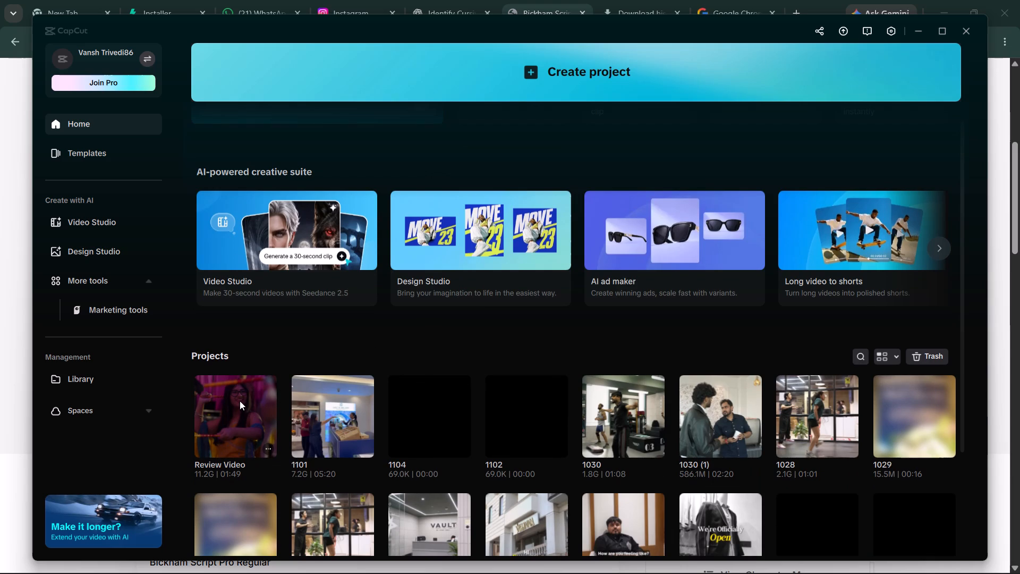
left_click(240, 401)
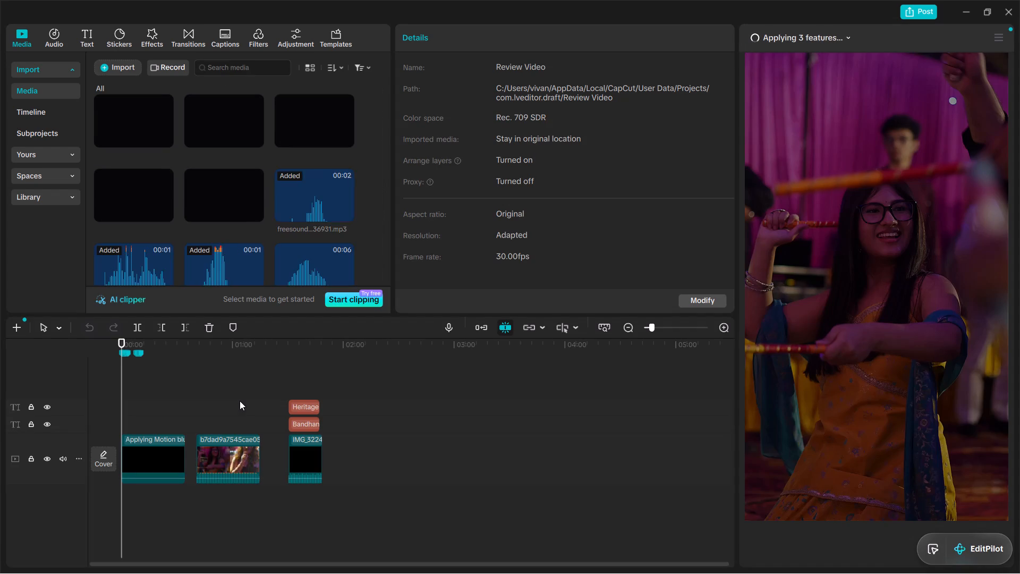
left_click(666, 419)
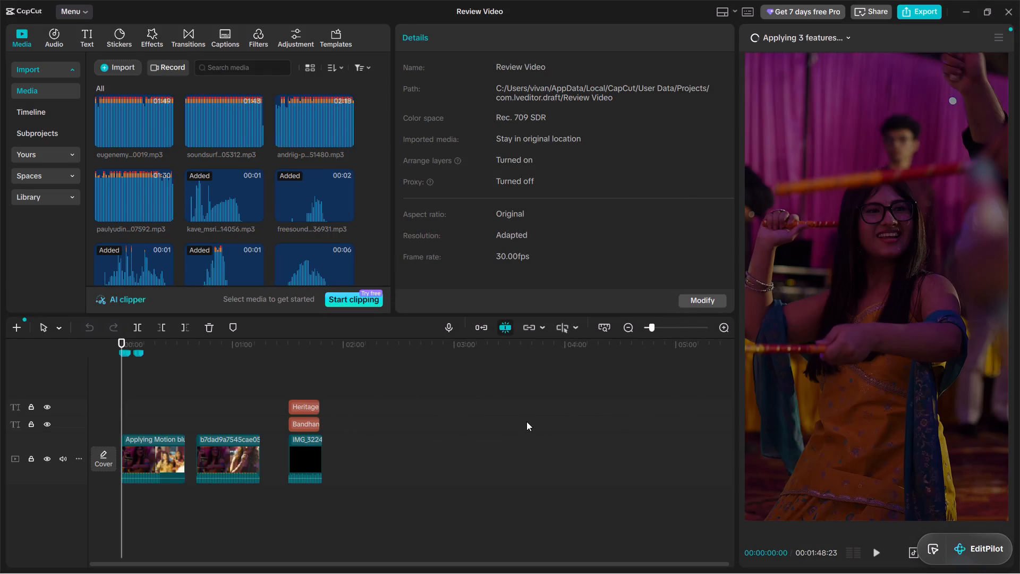
At 00:01:32:23 in the IMG_3224 clip, search the fonts for "bickham" and apply Italianno to the Bandhani Gharchola title.
left_click(303, 369)
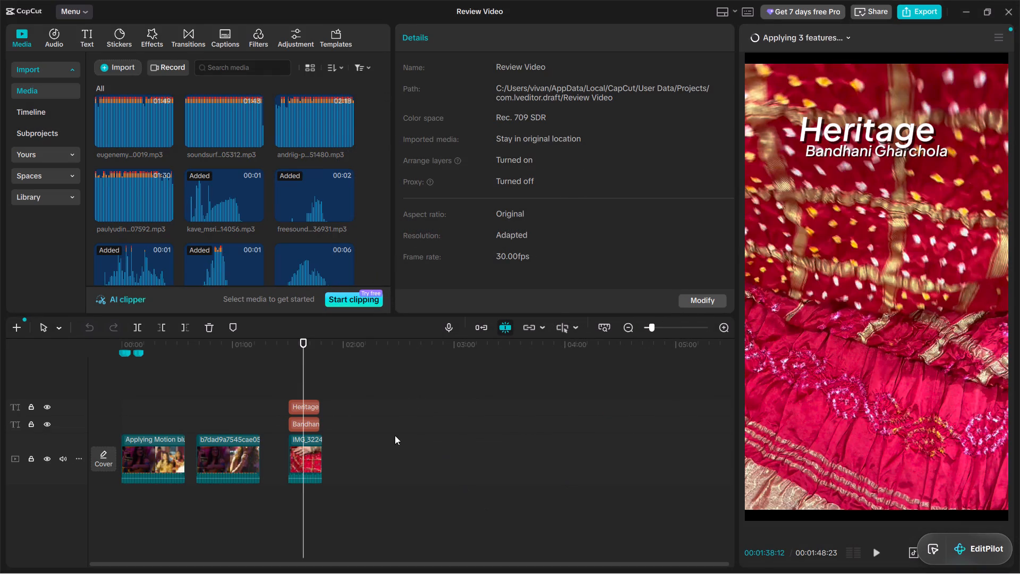
scroll(362, 444, "up", 8, "ctrl")
scroll(515, 424, "up", 9, "ctrl")
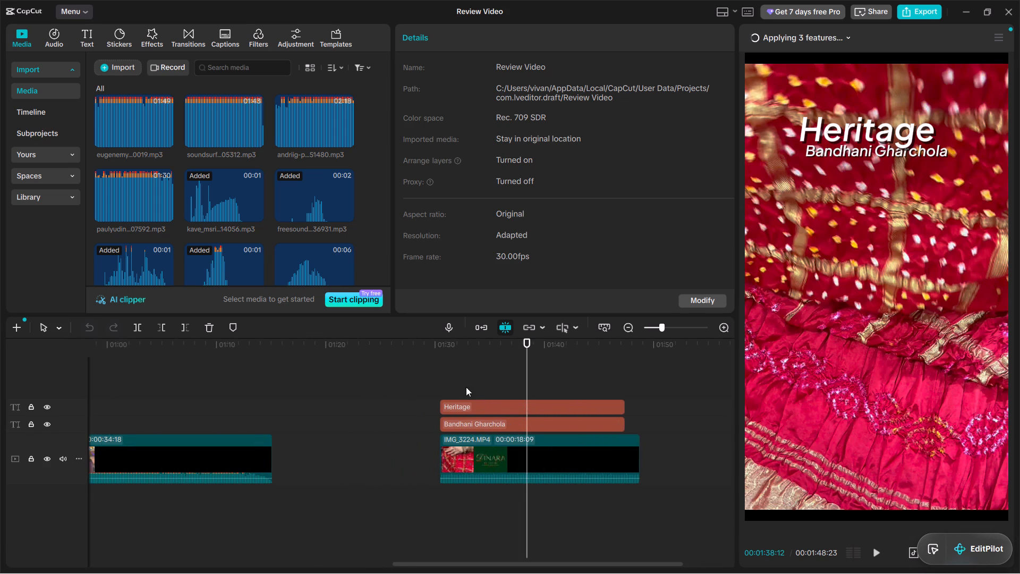
left_click(464, 383)
left_click(539, 408)
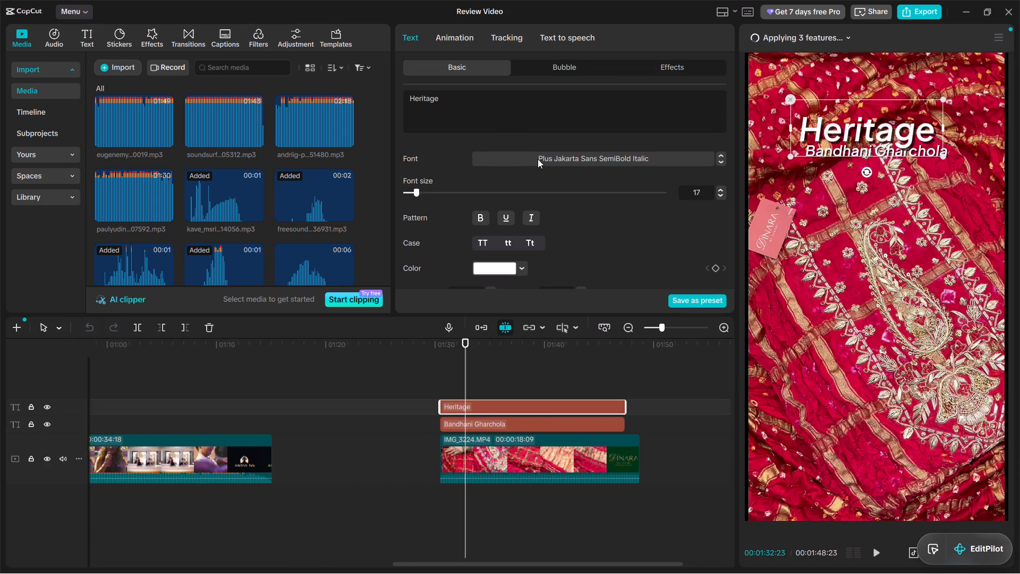
left_click(538, 159)
left_click(441, 422)
left_click(510, 421)
left_click(532, 159)
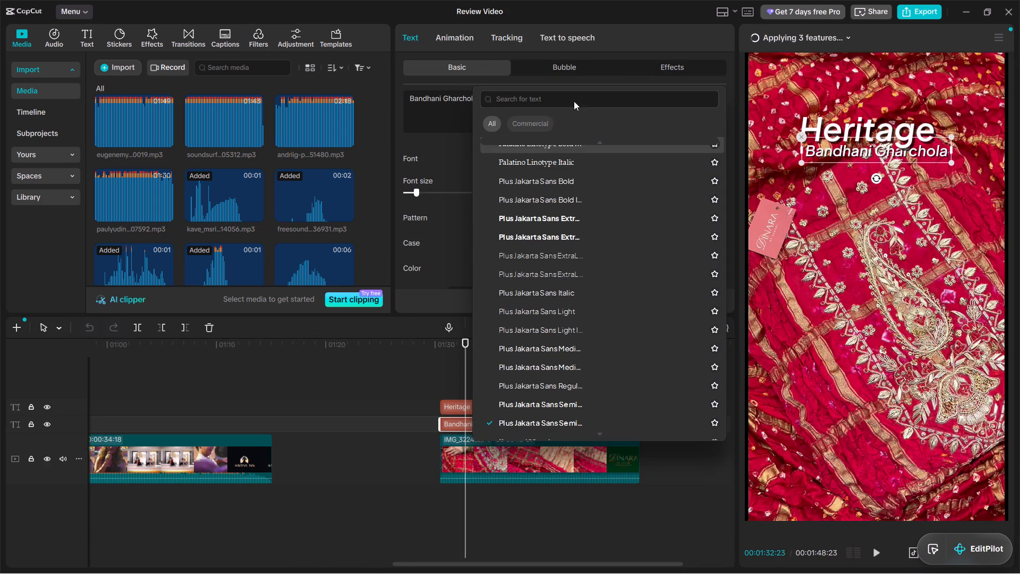
left_click(569, 102)
type("bickham")
key("Return")
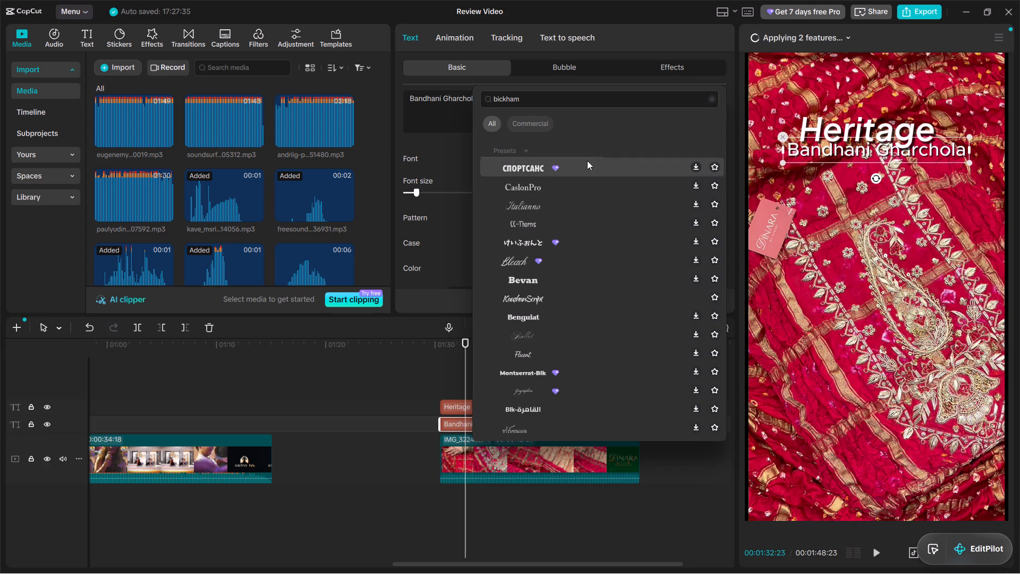
scroll(593, 254, "down", 4)
scroll(583, 255, "up", 4)
left_click(575, 213)
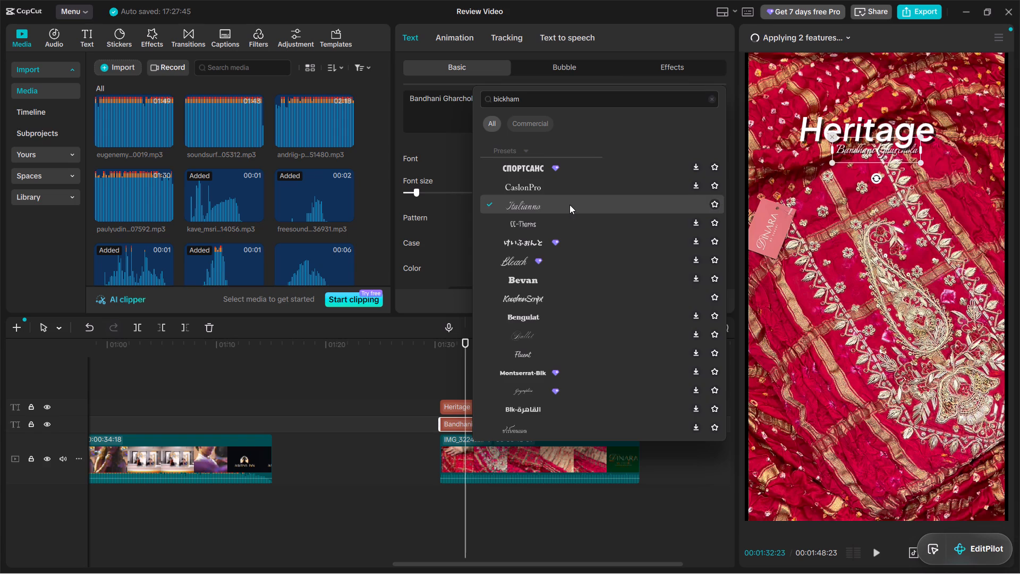
Enlarge the Bandhani Gharchola title to about twice its size and centre it horizontally just beneath the Heritage title.
left_click(569, 205)
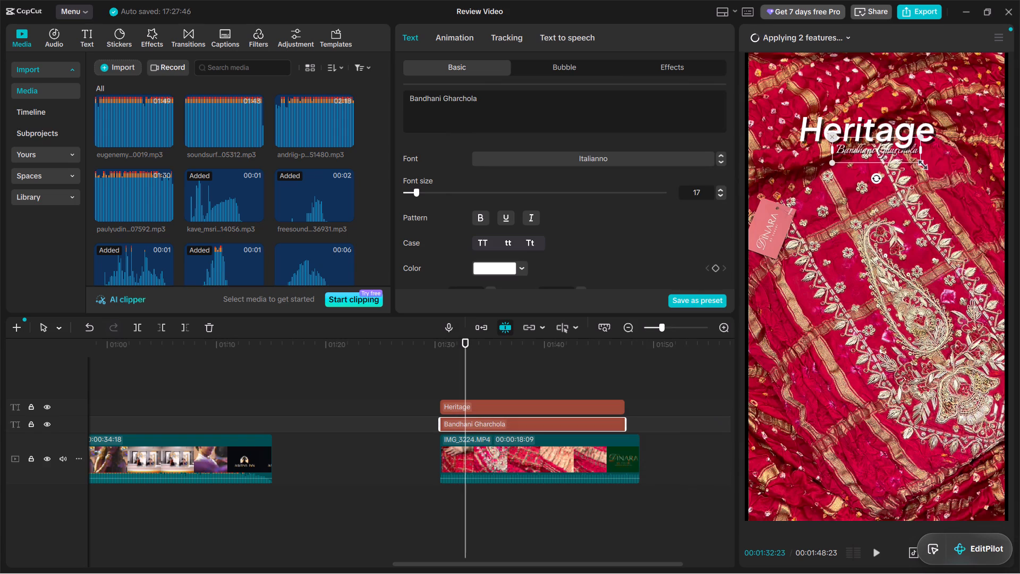
left_click_drag(920, 163, 1008, 182)
left_click_drag(911, 150, 913, 160)
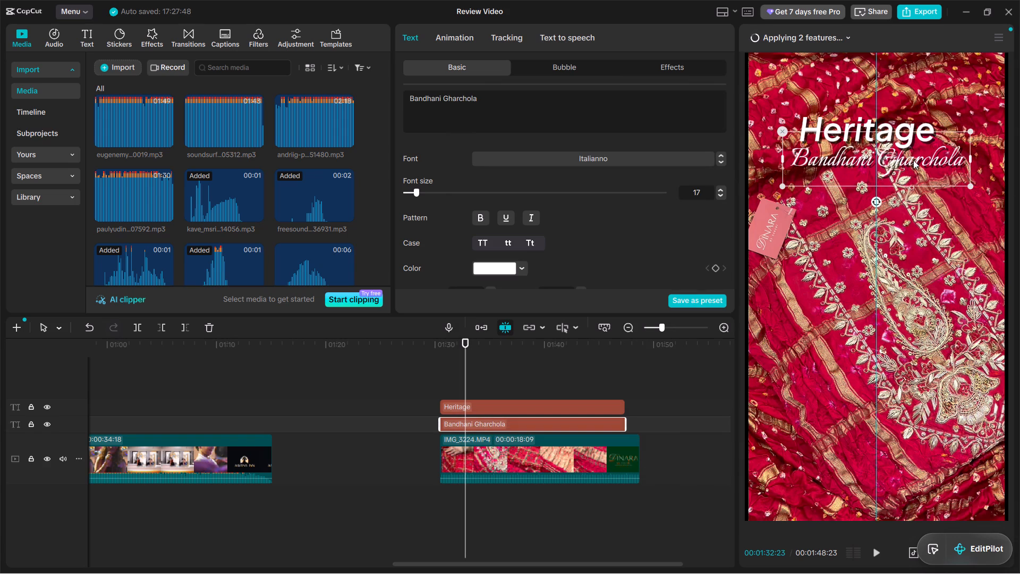
left_click_drag(913, 160, 908, 160)
Look through the Bandhani Gharchola title's font list, including the locally installed fonts, for Bickham Script Pro, and close the list.
left_click(549, 151)
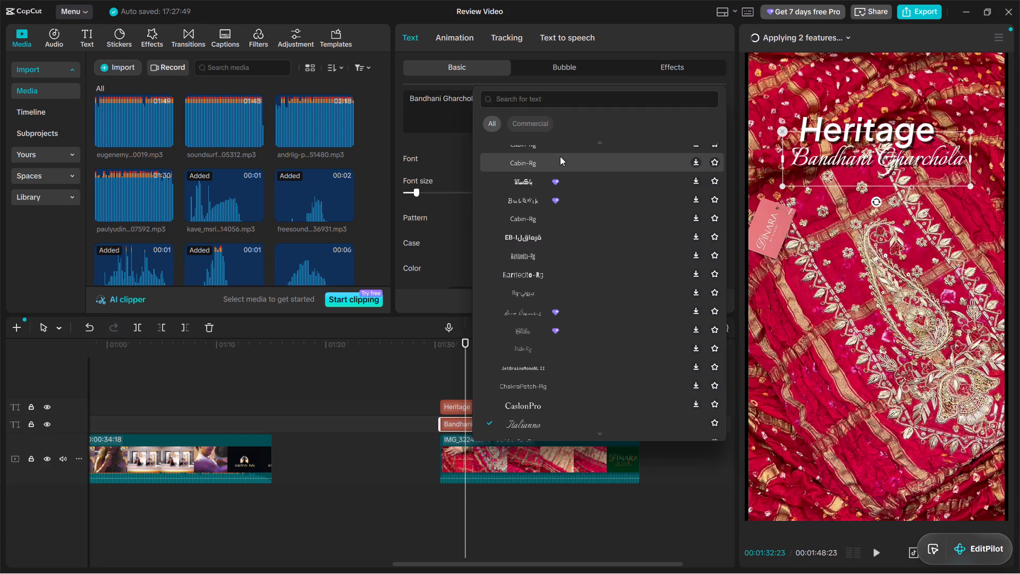
scroll(531, 214, "down", 9)
scroll(523, 232, "up", 2)
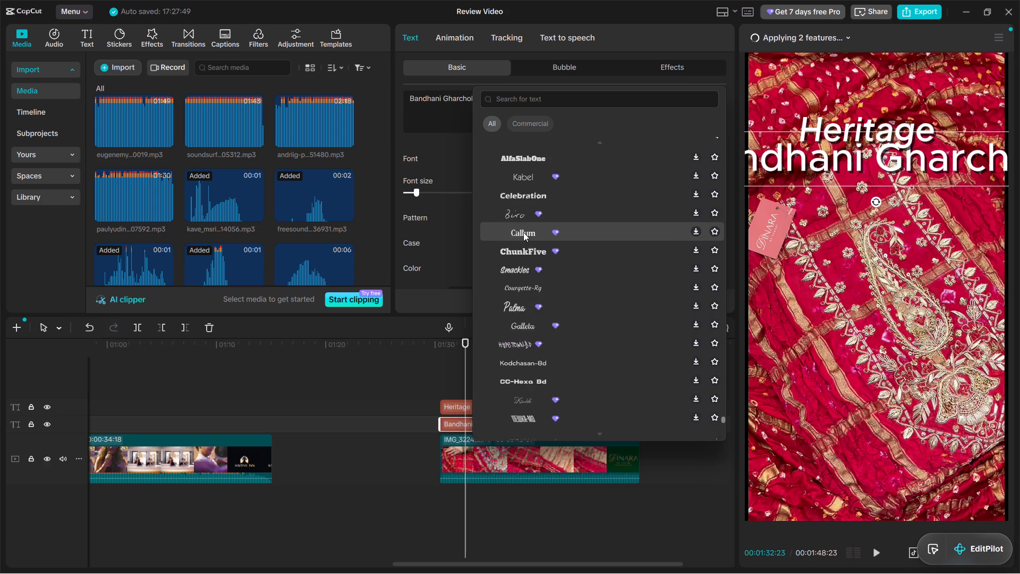
scroll(523, 232, "up", 2)
scroll(550, 241, "down", 18)
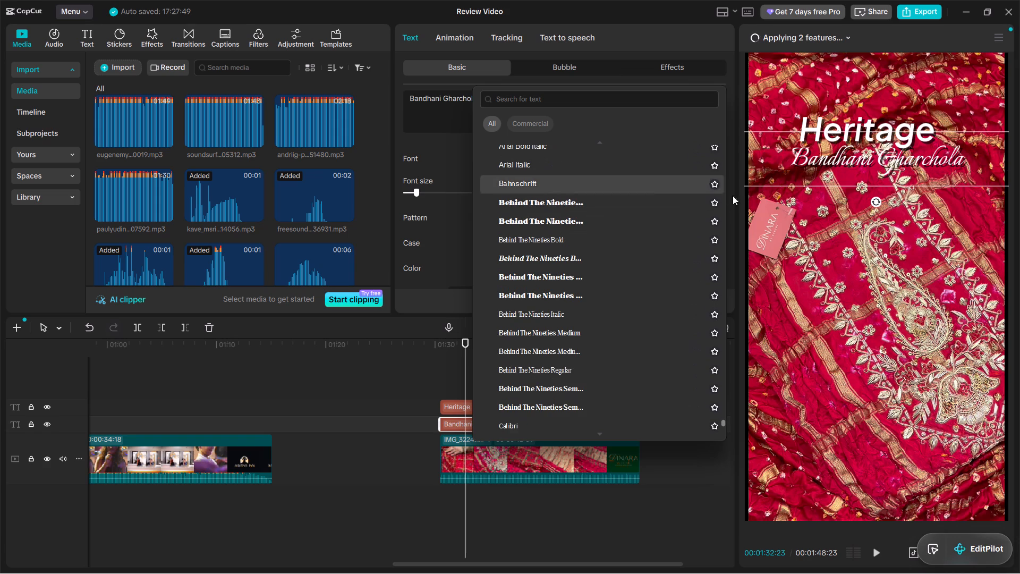
scroll(628, 235, "up", 1)
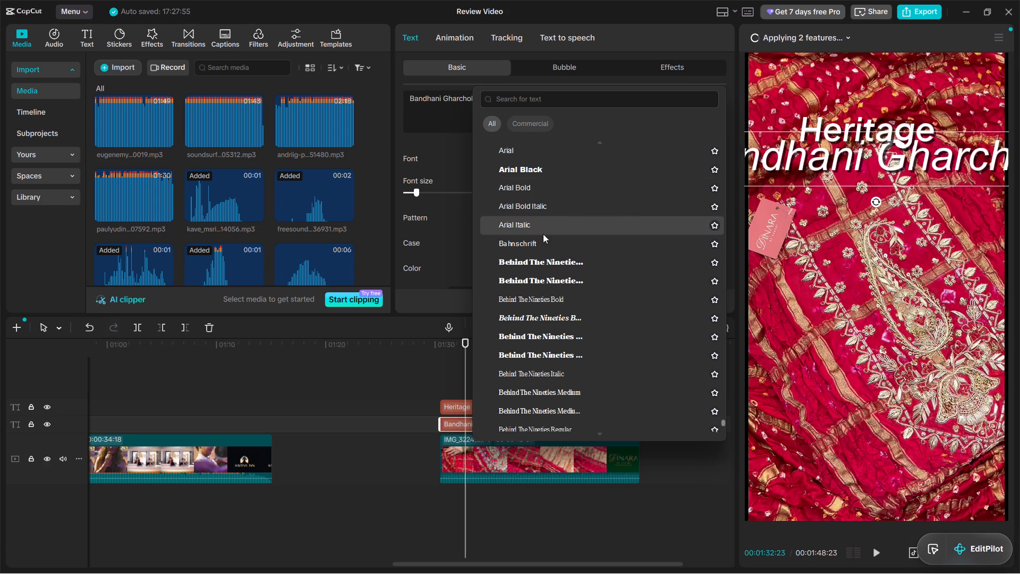
scroll(531, 248, "down", 3)
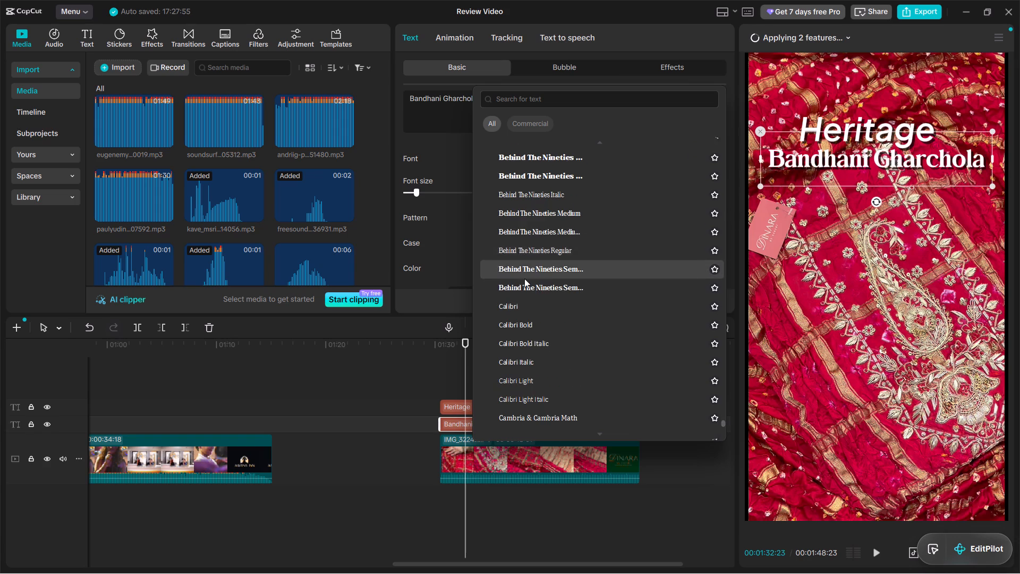
scroll(524, 280, "down", 1)
scroll(573, 293, "down", 6)
scroll(567, 293, "down", 19)
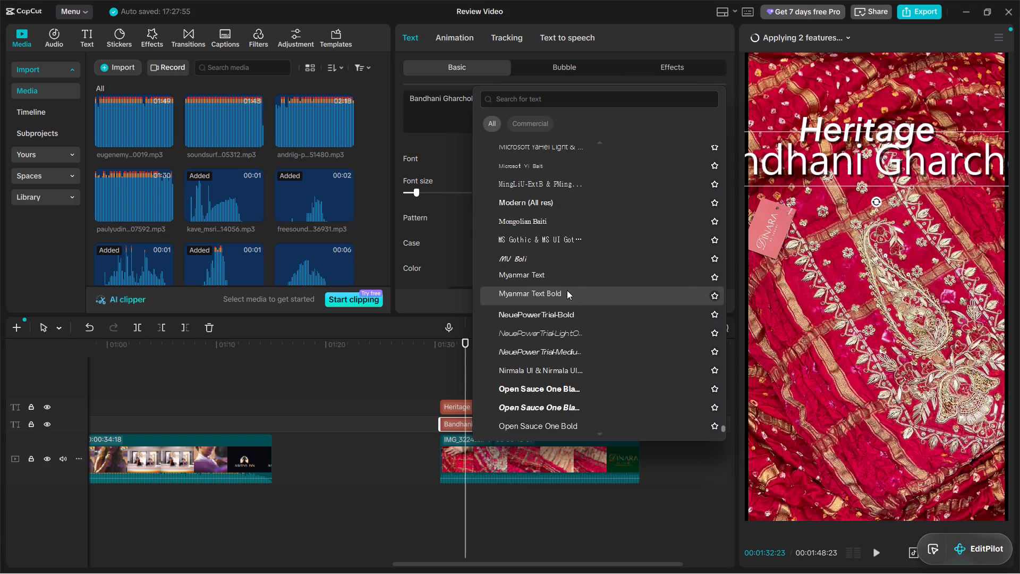
scroll(573, 285, "down", 12)
scroll(572, 283, "down", 18)
scroll(564, 275, "down", 4)
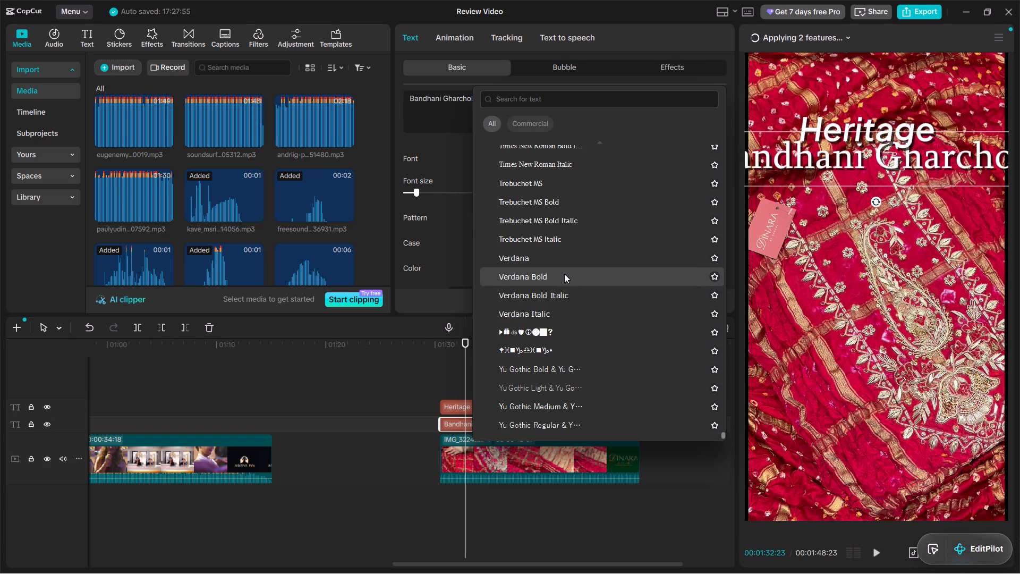
scroll(564, 274, "down", 9)
scroll(582, 372, "down", 3)
left_click(448, 384)
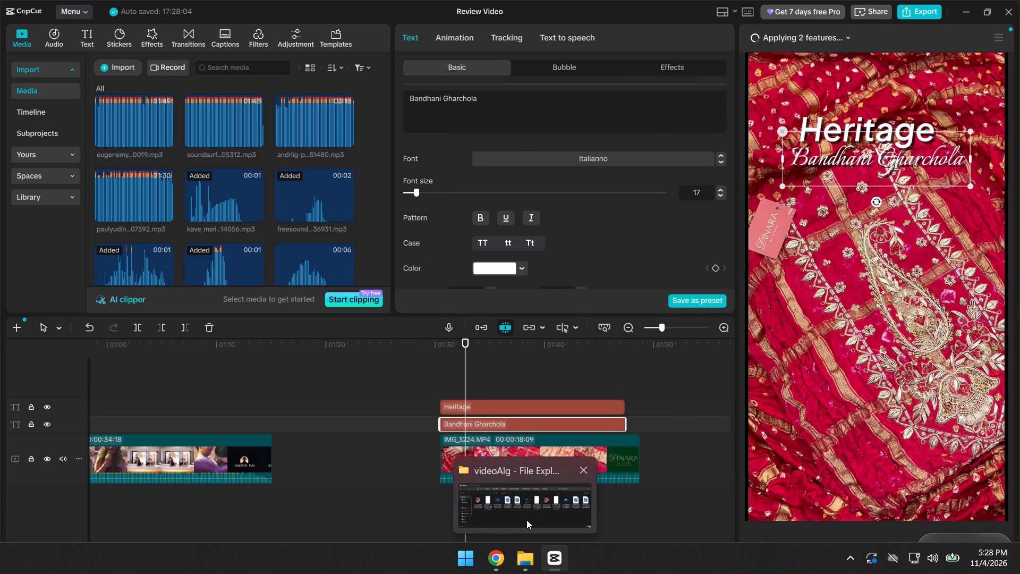
Switch to File Explorer and open the Compressed folder inside Downloads to check the bickham-script-pro files.
left_click(526, 520)
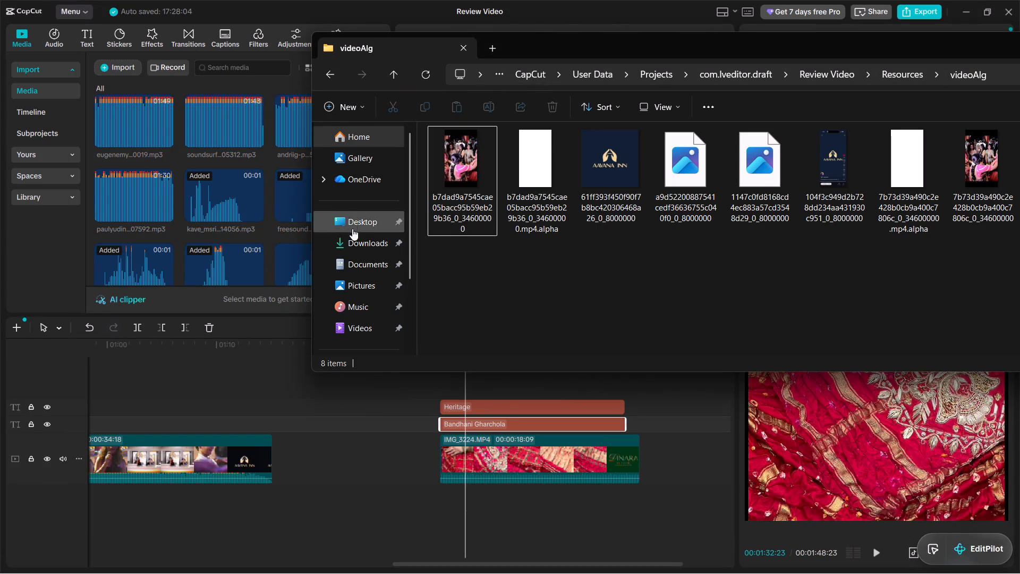
left_click(363, 238)
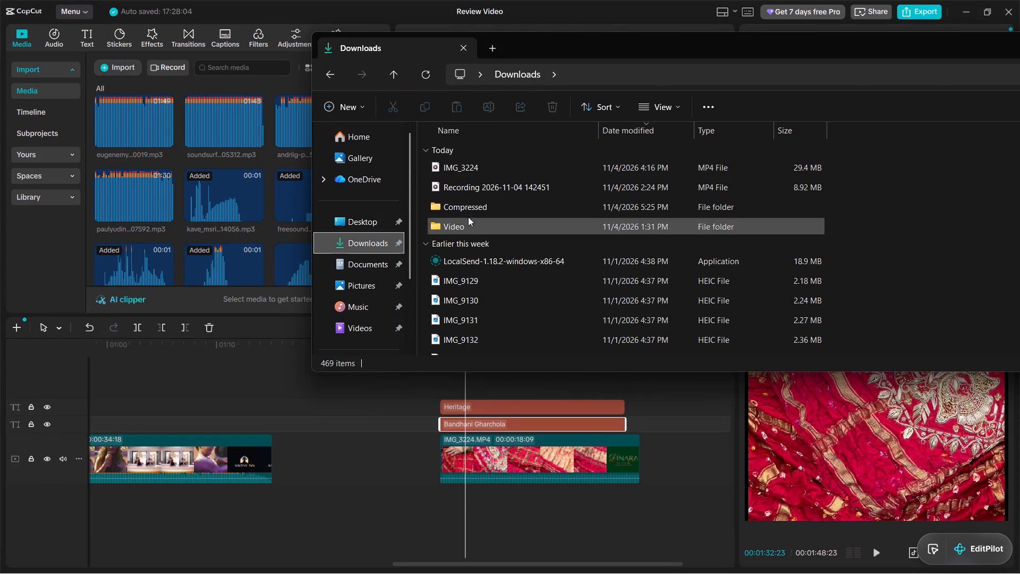
double_click(467, 209)
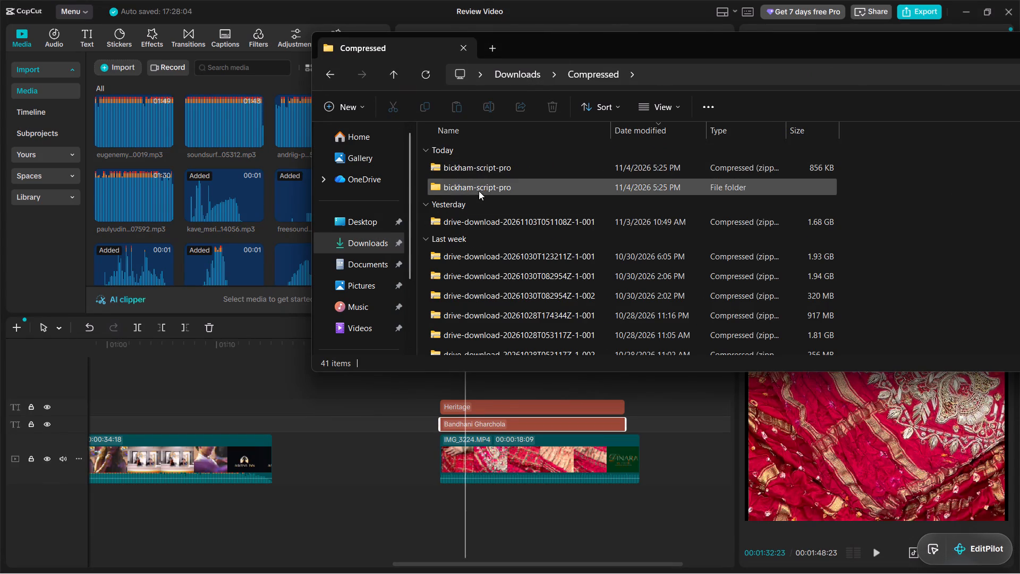
Back in CapCut, search the Bandhani Gharchola title's fonts for "bickham", look through the results and close the list.
left_click(494, 391)
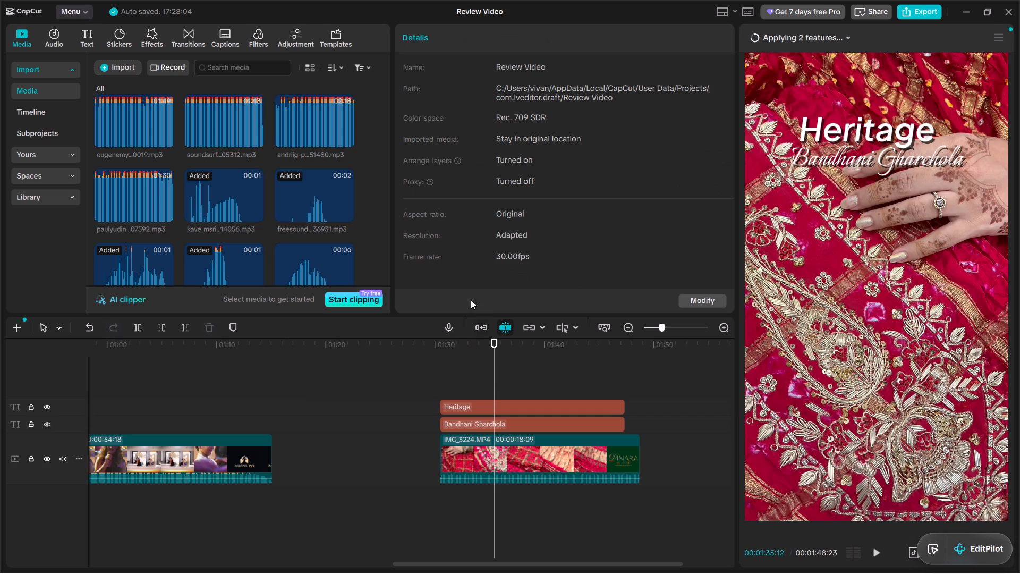
left_click(477, 416)
left_click(488, 421)
left_click(501, 156)
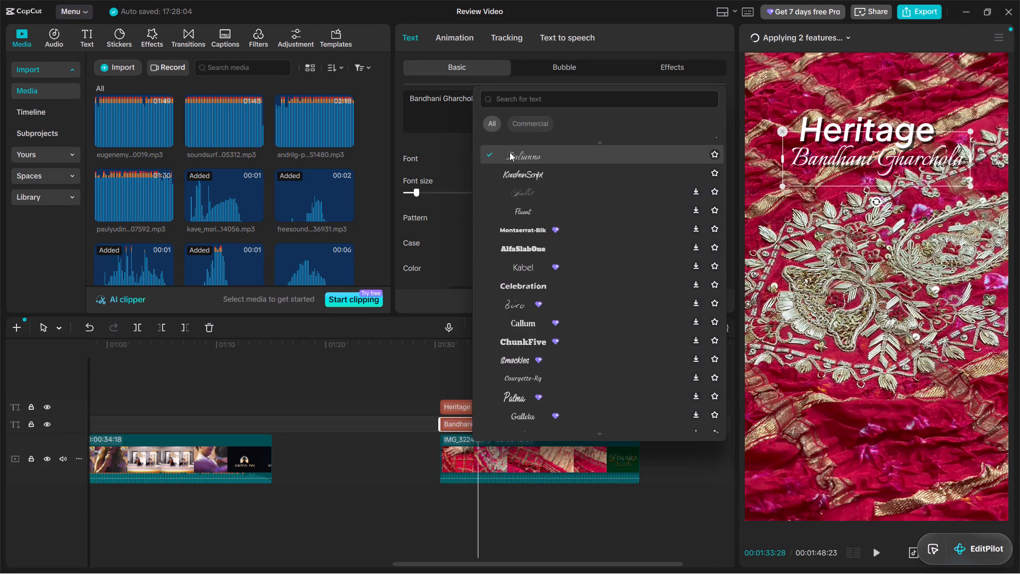
left_click(539, 103)
type("bickham")
key("Return")
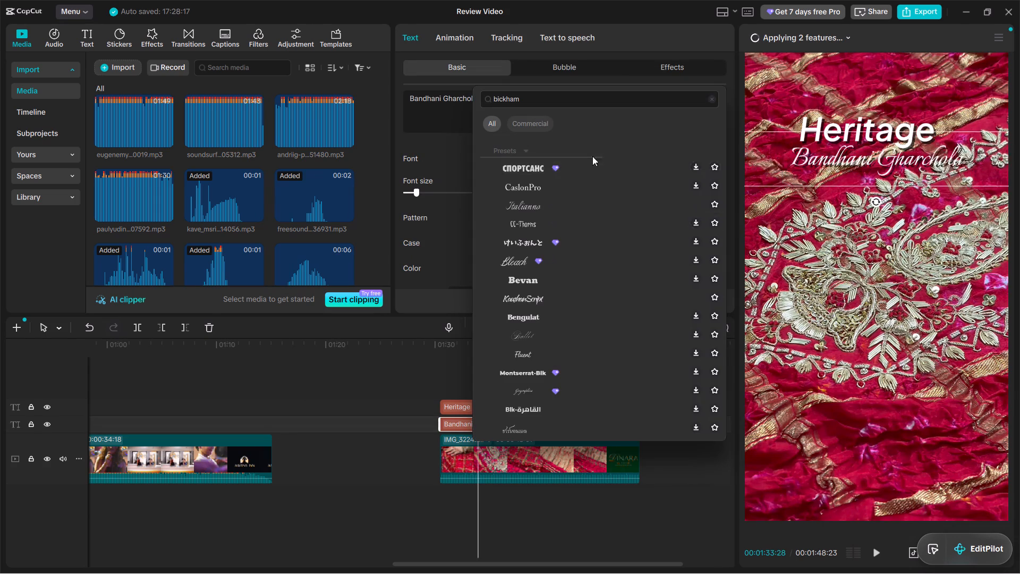
scroll(562, 187, "up", 4)
scroll(515, 265, "down", 1)
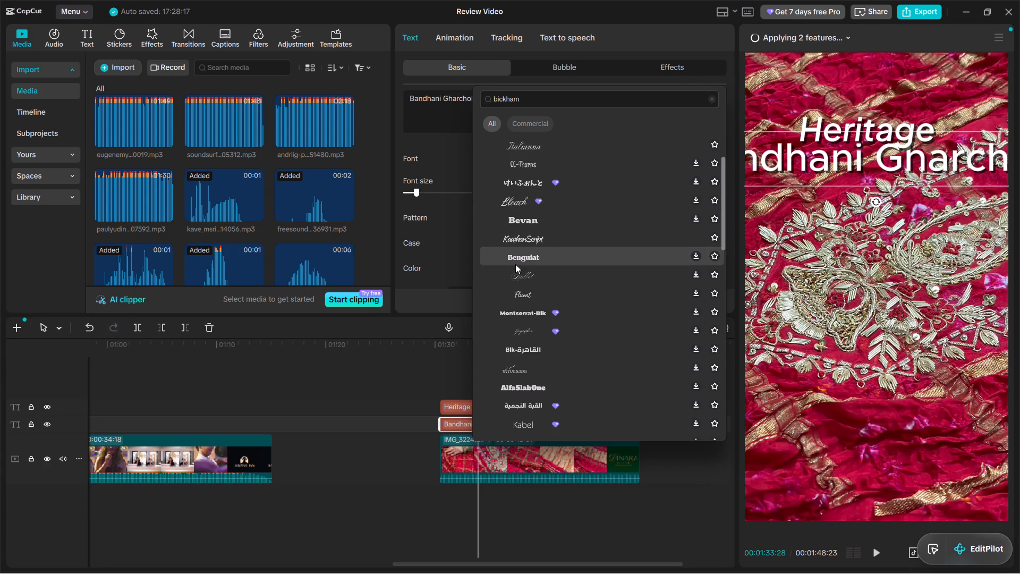
scroll(558, 224, "down", 12)
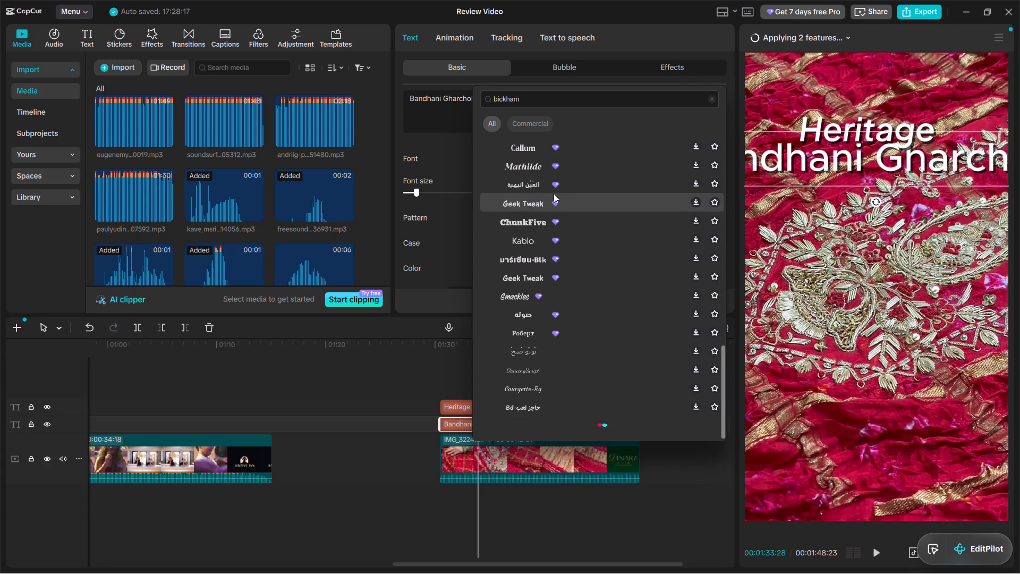
scroll(554, 193, "down", 14)
left_click(429, 383)
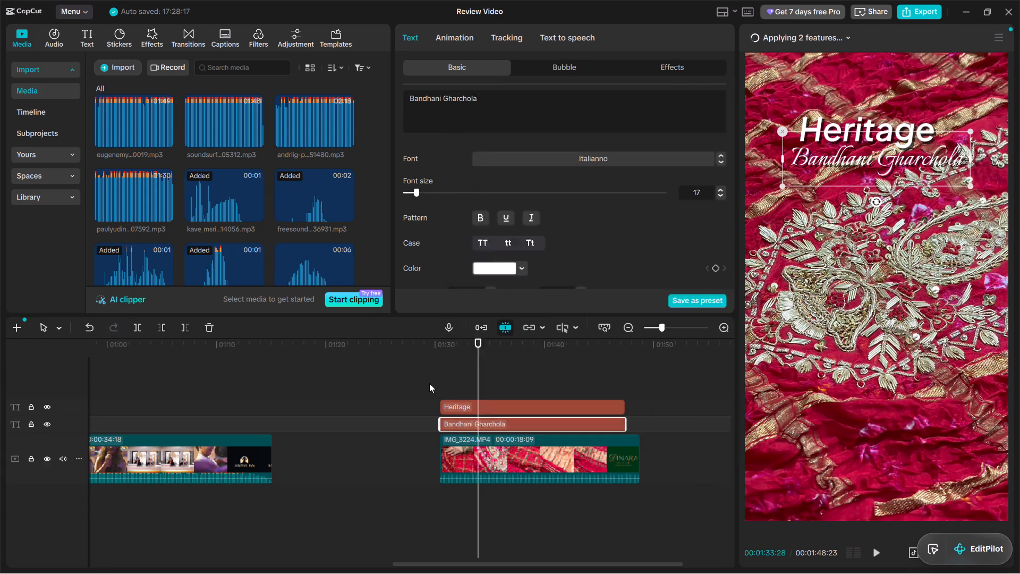
left_click(440, 374)
left_click(463, 377)
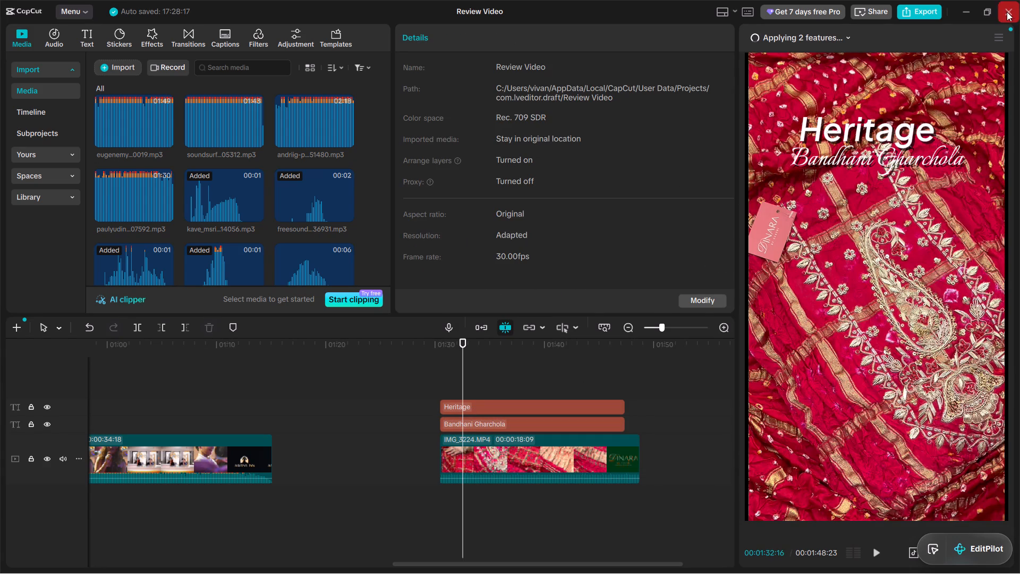
Close the Review Video project and quit CapCut completely from its home screen.
left_click(1007, 12)
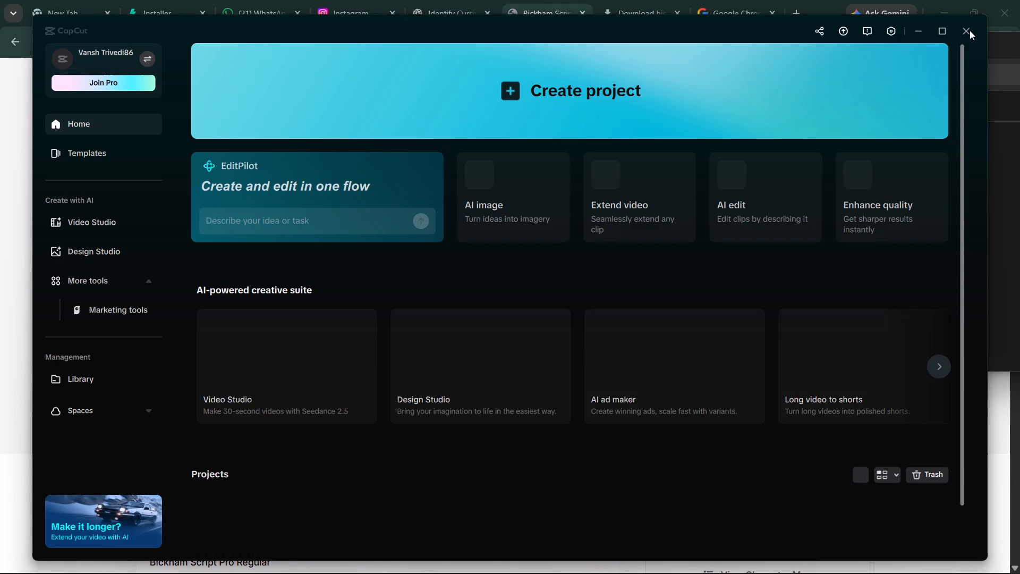
left_click(968, 31)
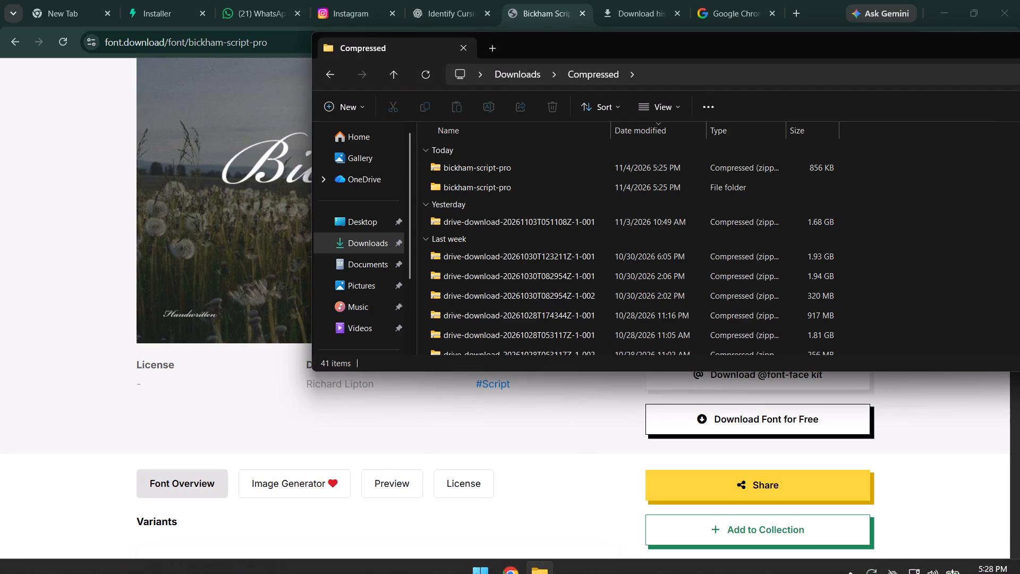
Relaunch CapCut, confirm the environment test and reopen the Review Video project from the home screen.
left_click(481, 569)
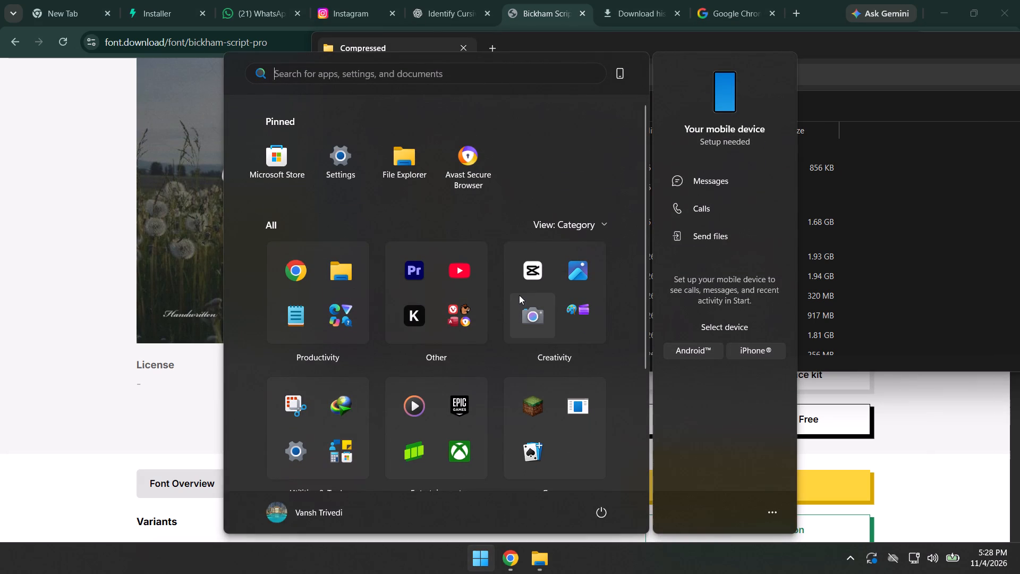
left_click(535, 277)
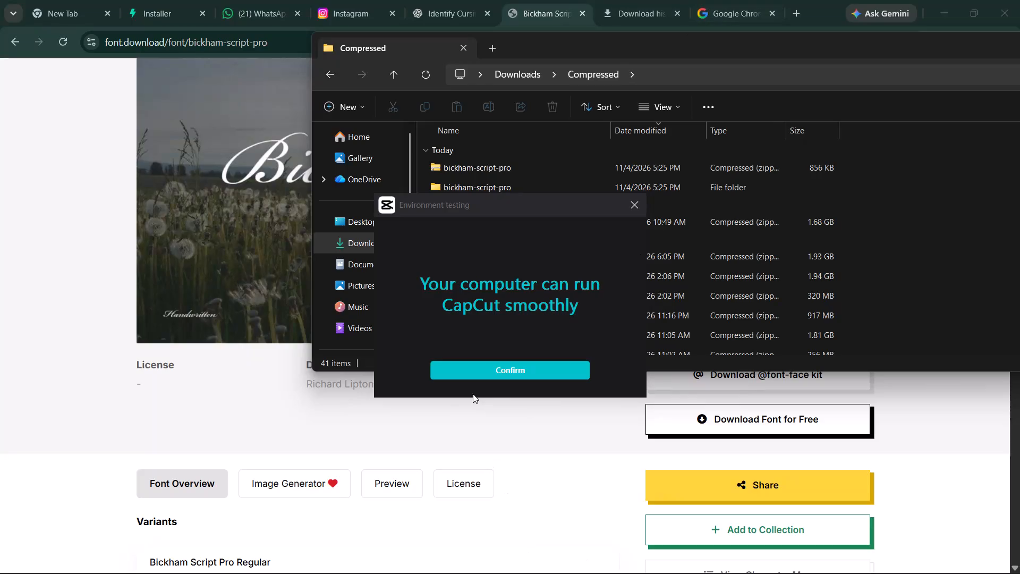
left_click(511, 367)
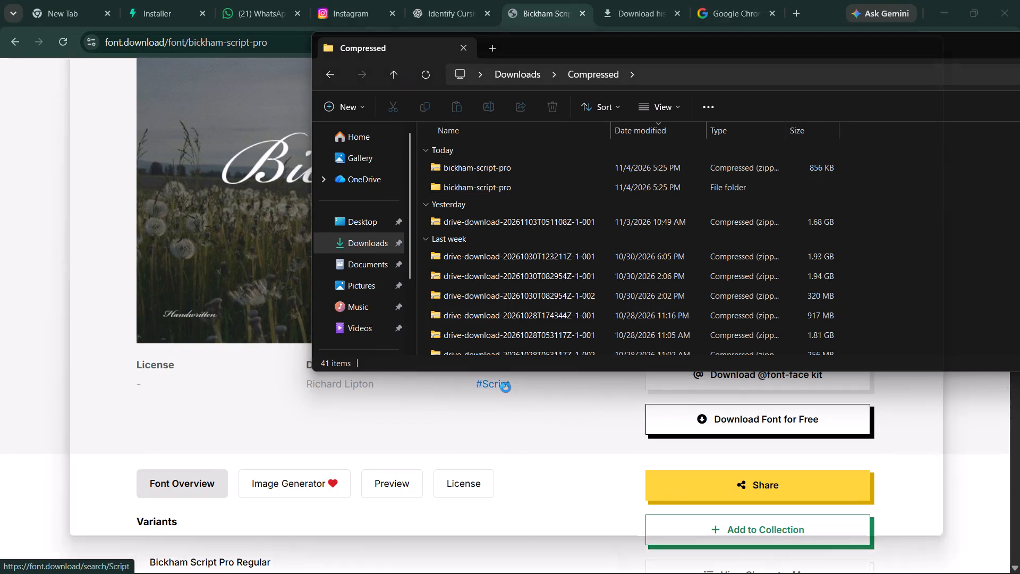
scroll(312, 495, "down", 2)
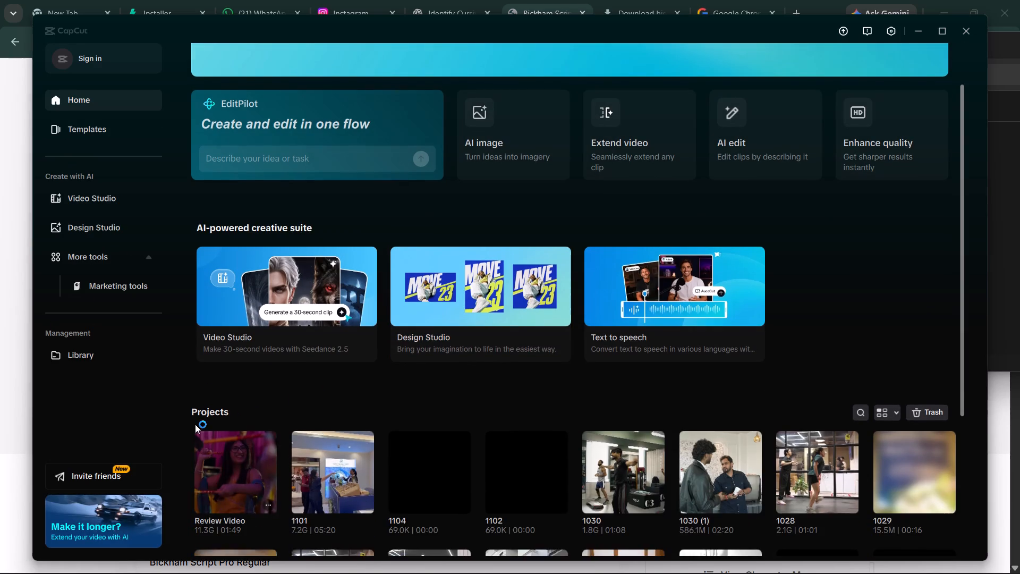
left_click(241, 465)
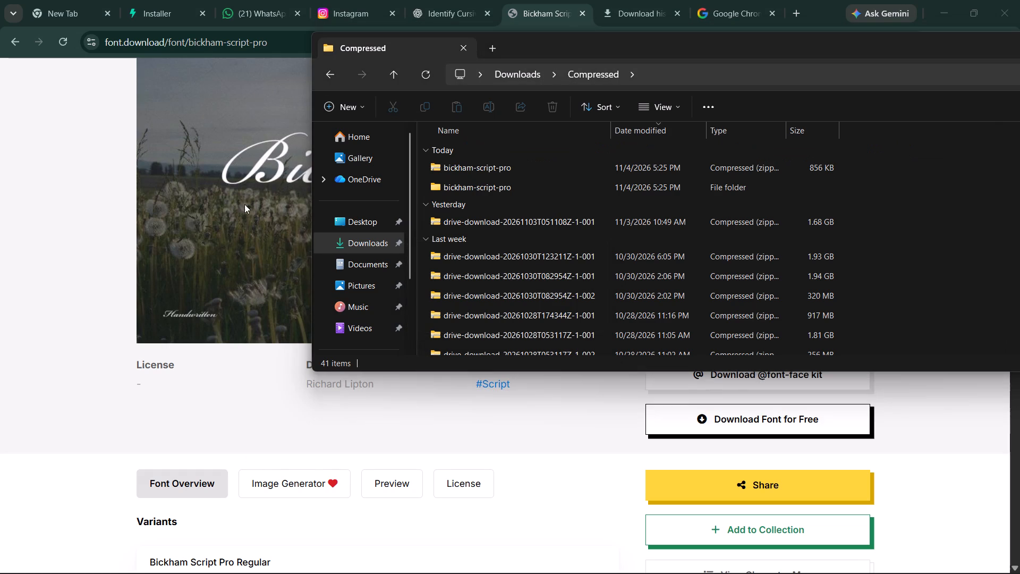
left_click(258, 0)
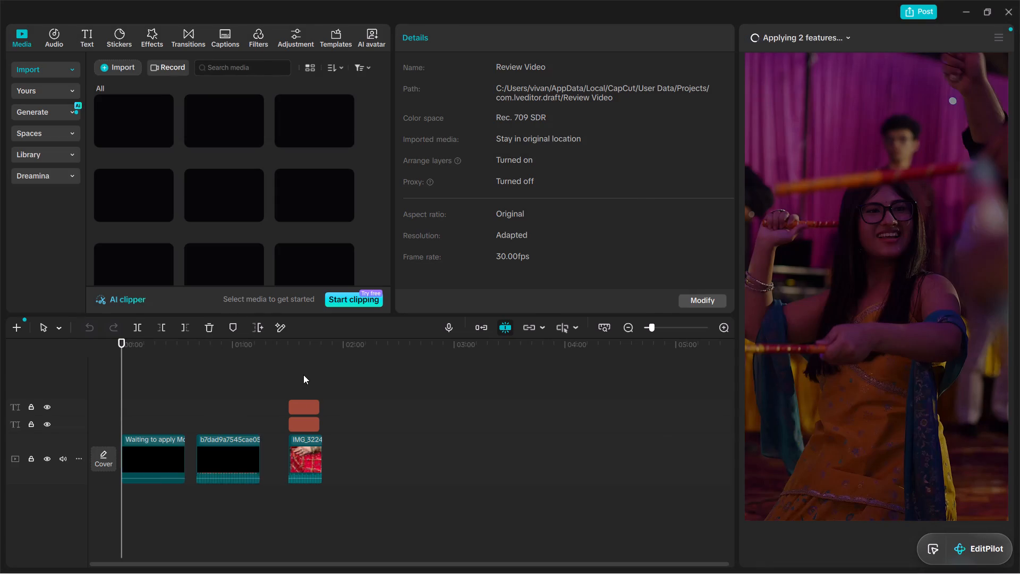
Place the playhead within the IMG_3224.MP4 clip under the Heritage and Bandhani Gharchola titles and dismiss the free-trial offer.
left_click(303, 375)
left_click(657, 417)
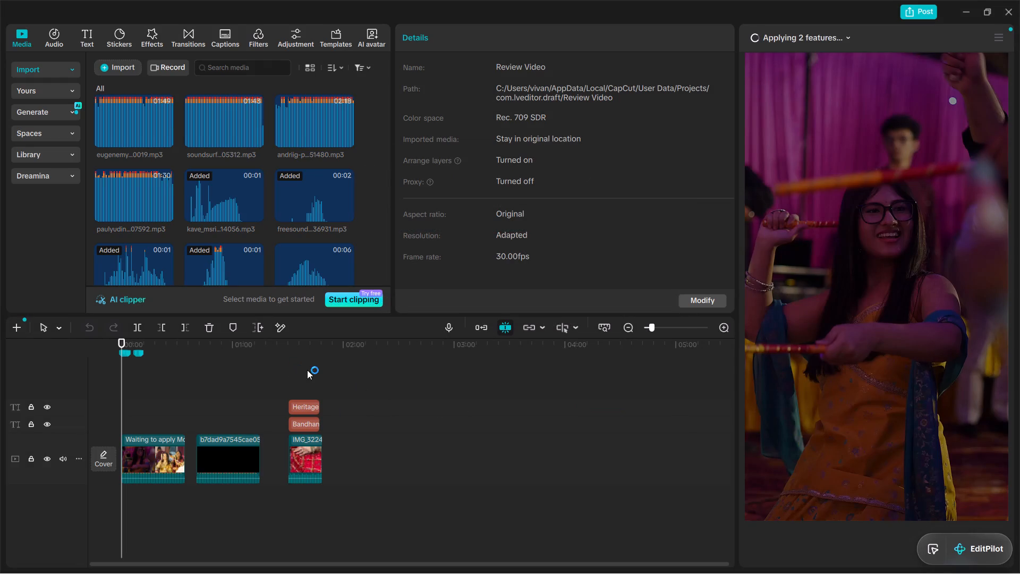
left_click(307, 370)
scroll(324, 397, "up", 8, "ctrl")
scroll(501, 433, "up", 16, "ctrl")
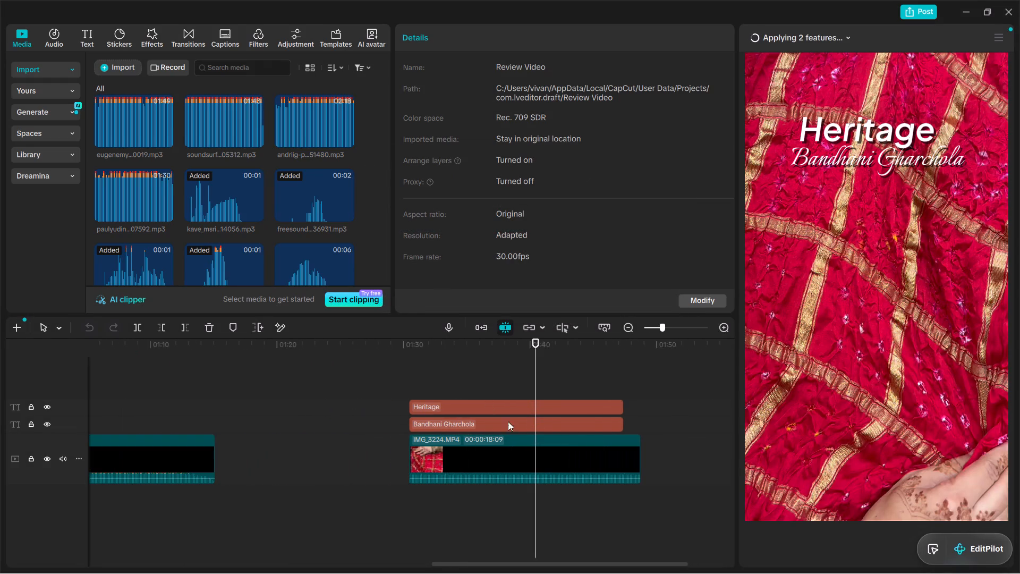
left_click(449, 427)
left_click(472, 420)
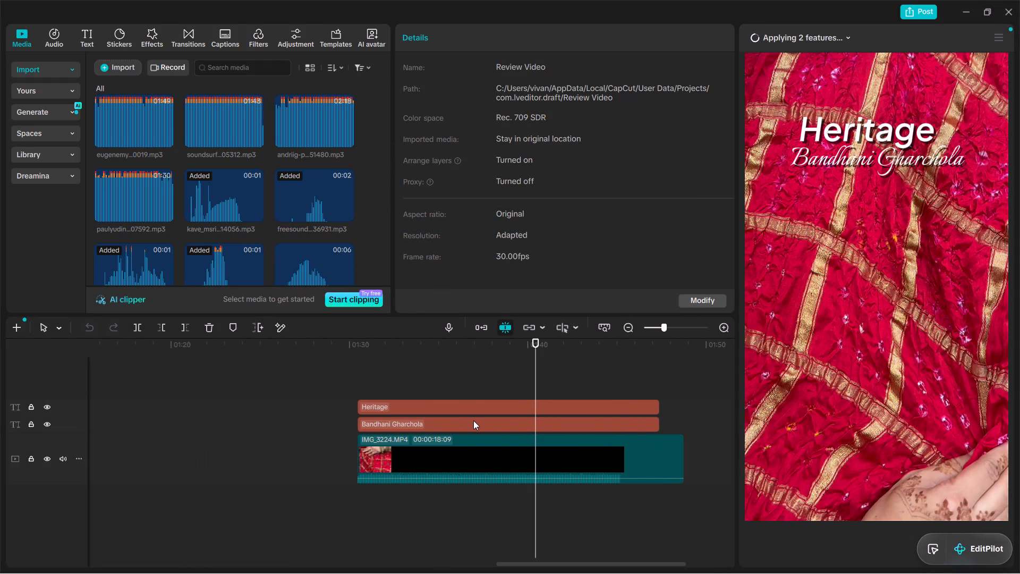
left_click(453, 368)
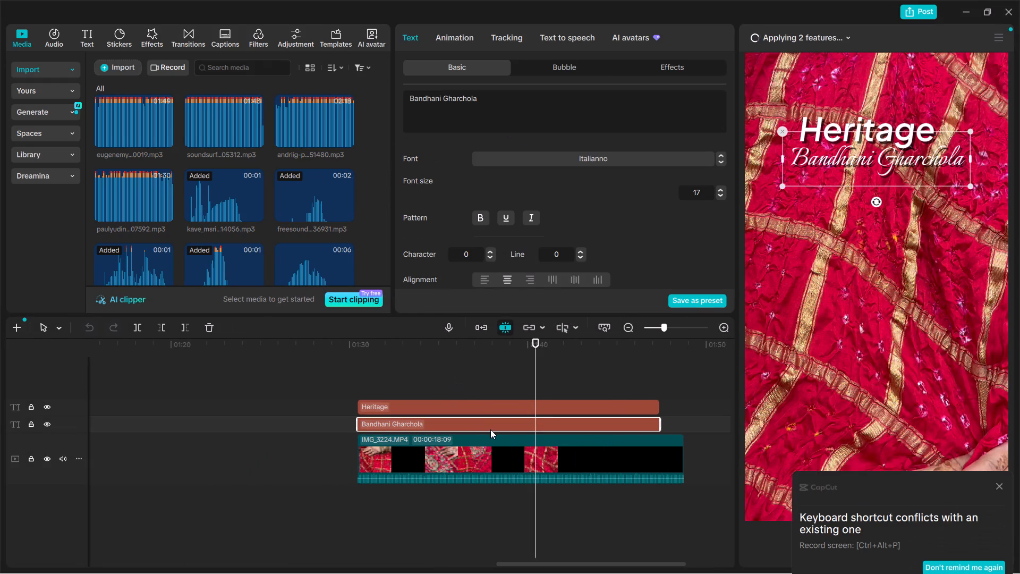
left_click(489, 429)
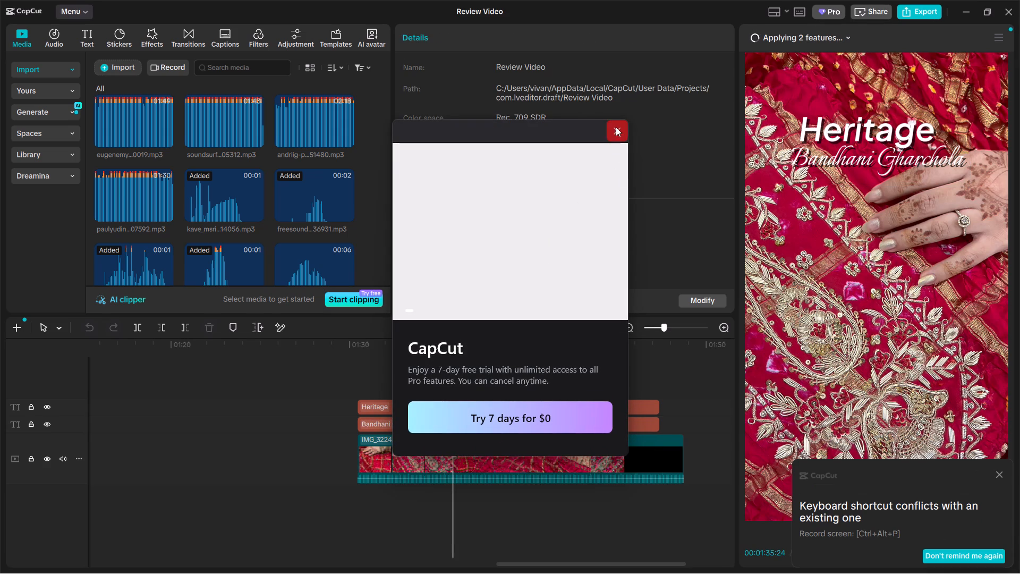
left_click(616, 127)
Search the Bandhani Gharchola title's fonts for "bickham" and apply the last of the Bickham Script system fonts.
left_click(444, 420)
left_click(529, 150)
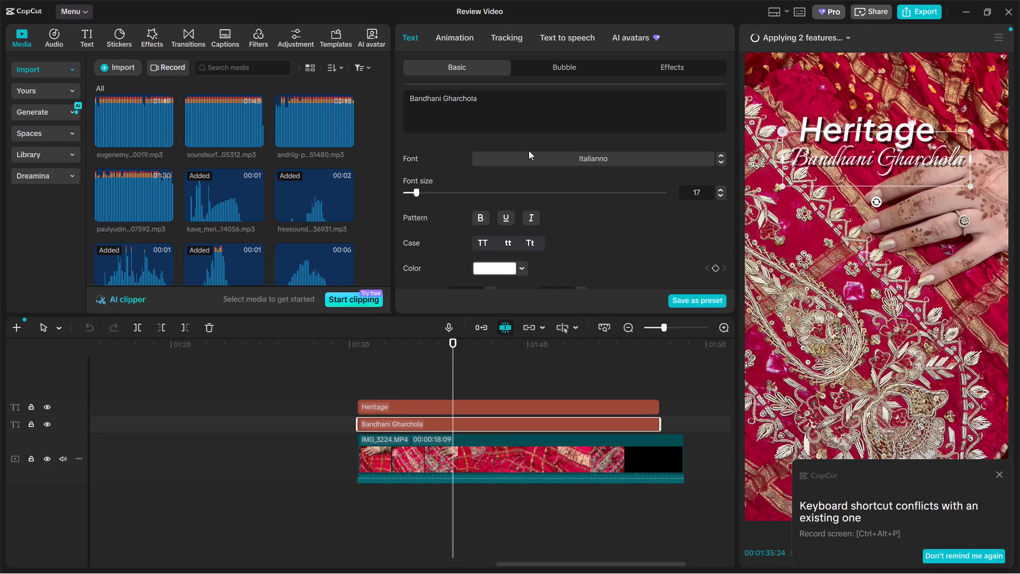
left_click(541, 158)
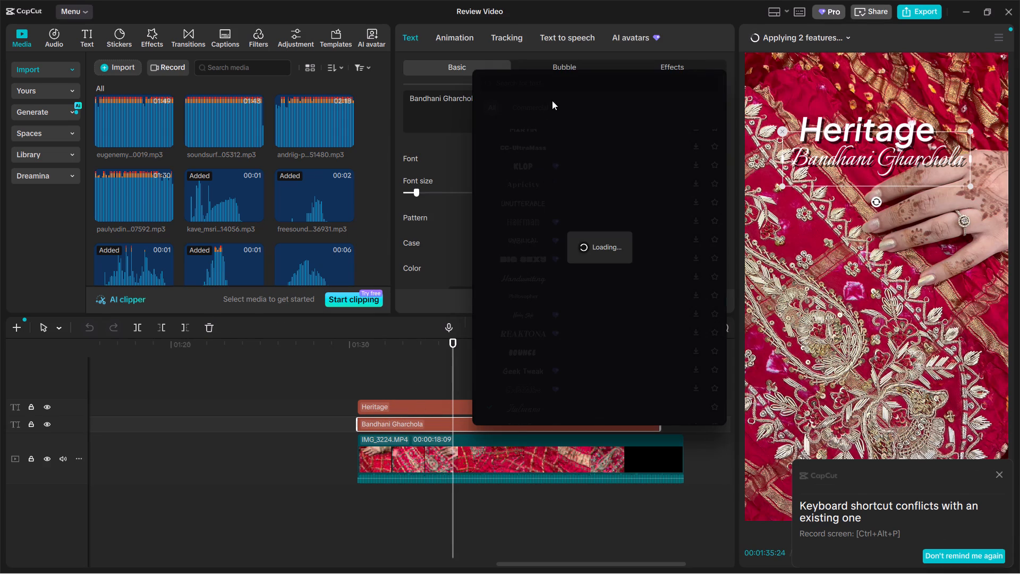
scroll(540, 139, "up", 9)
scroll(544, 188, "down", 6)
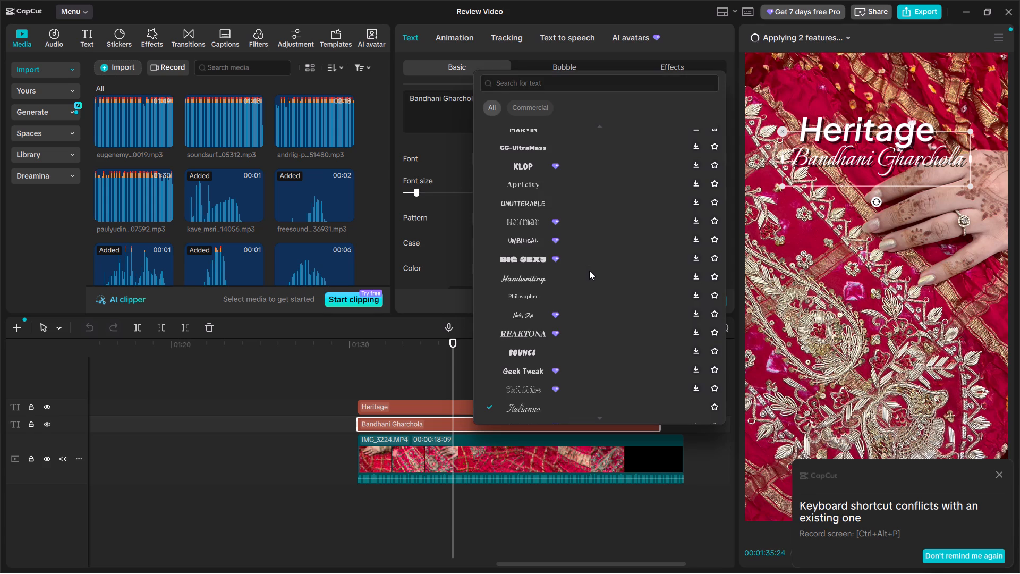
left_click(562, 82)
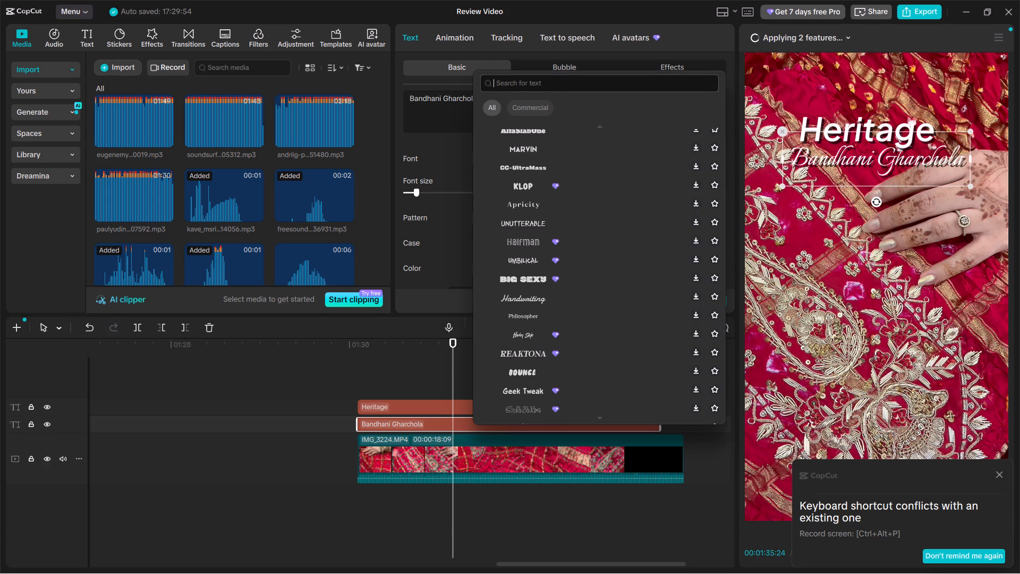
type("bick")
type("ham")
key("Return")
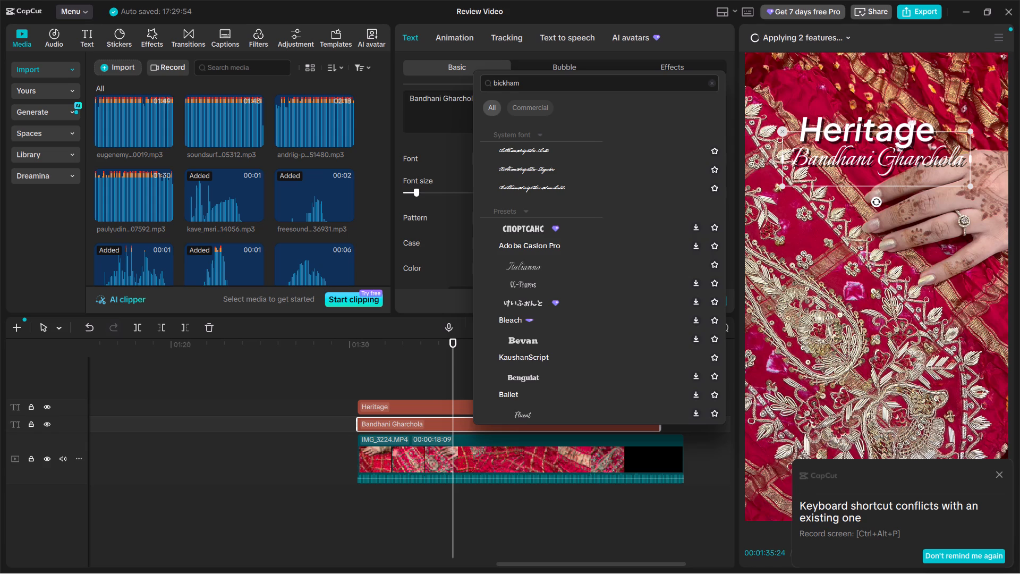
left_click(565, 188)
Look through the Bandhani Gharchola title's transform, blend, shadow and preset style settings.
scroll(526, 176, "down", 5)
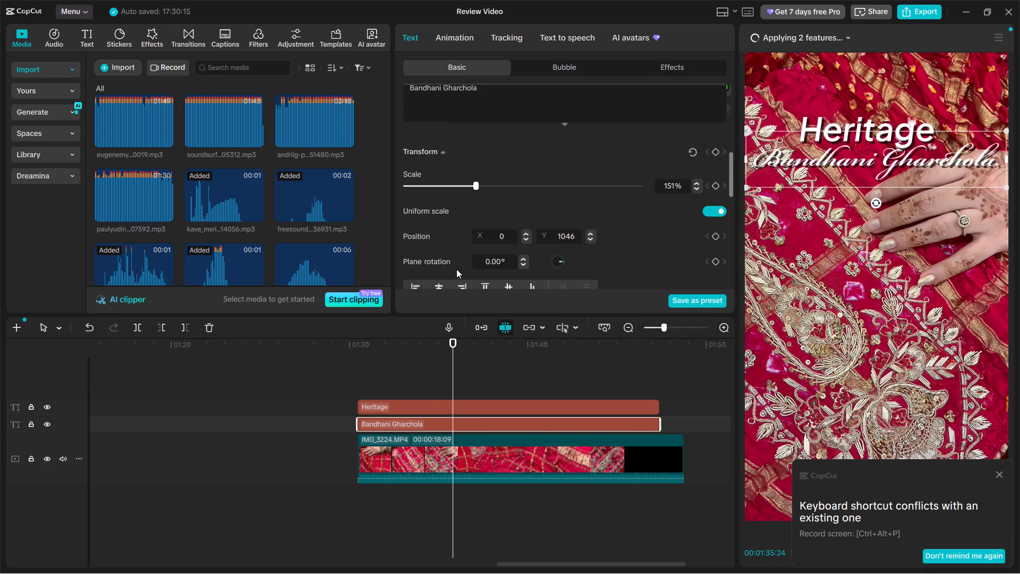
scroll(438, 235, "down", 2)
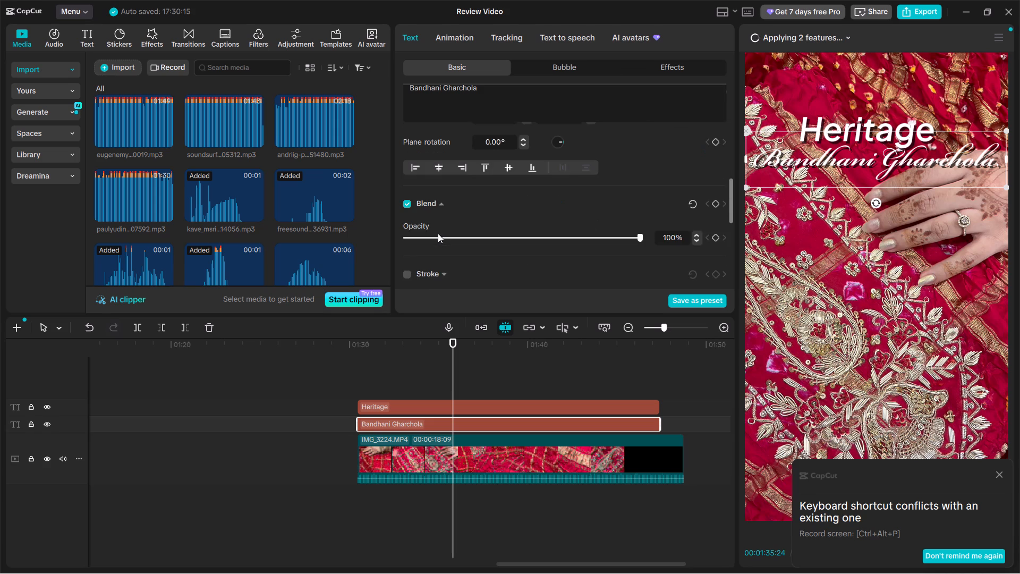
scroll(440, 241, "down", 3)
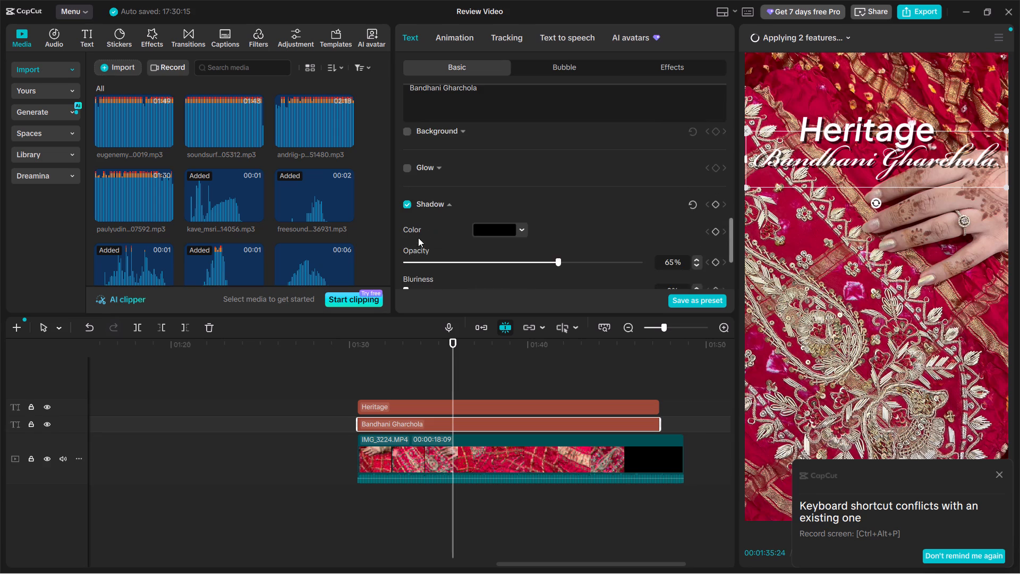
scroll(422, 231, "down", 4)
scroll(423, 246, "up", 1)
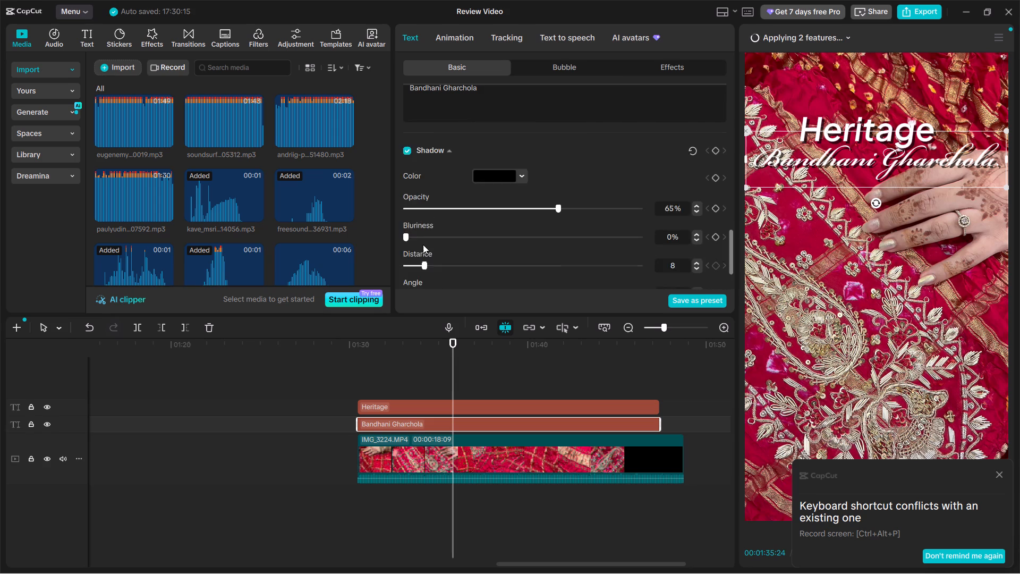
scroll(423, 244, "up", 8)
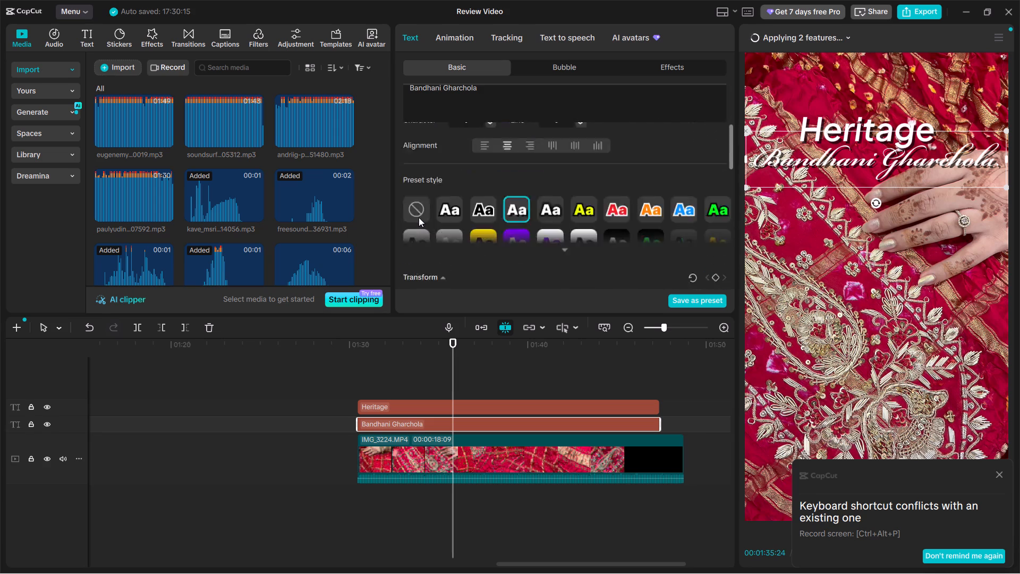
scroll(419, 217, "up", 7)
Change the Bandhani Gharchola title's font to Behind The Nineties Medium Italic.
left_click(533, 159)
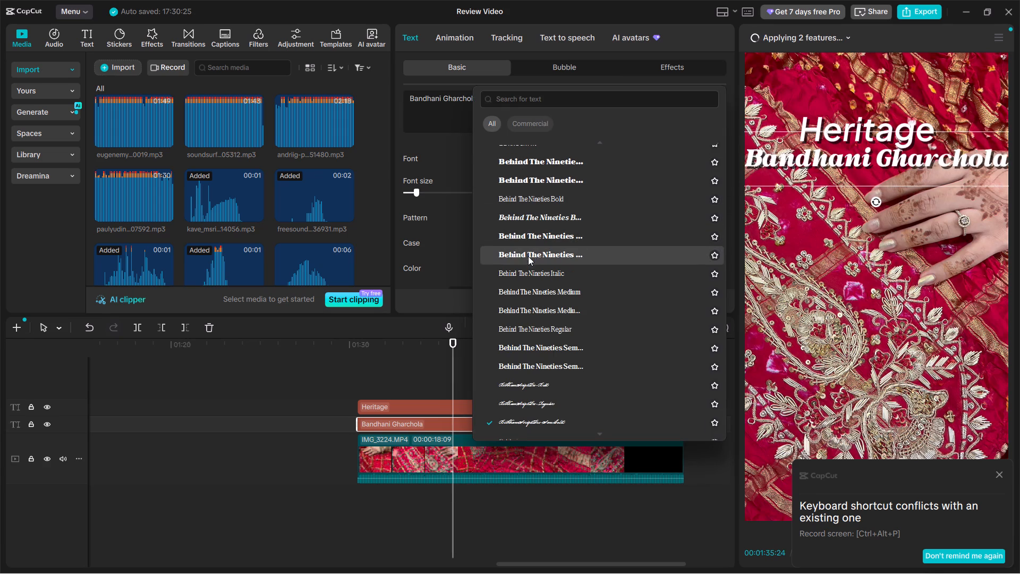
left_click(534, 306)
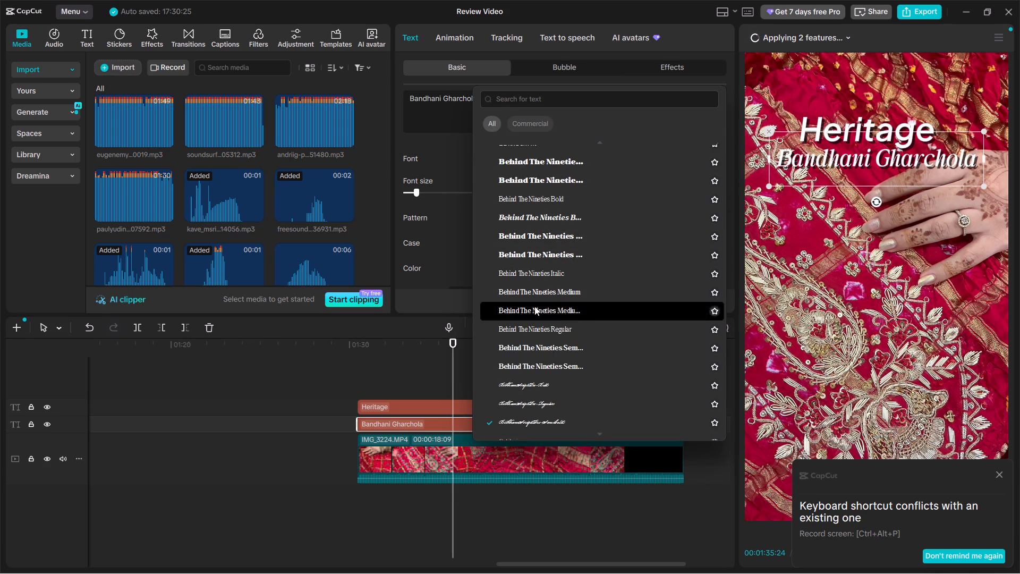
Try the Heritage title around Bandhani Gharchola and settle it directly above, with their left edges roughly aligned.
left_click(821, 120)
left_click_drag(840, 126, 851, 185)
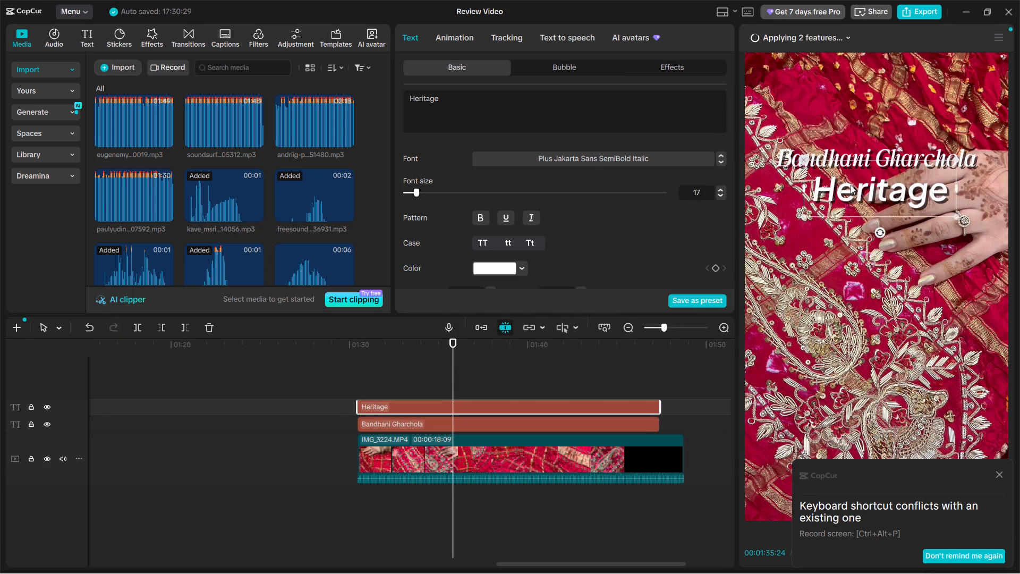
left_click_drag(851, 185, 818, 132)
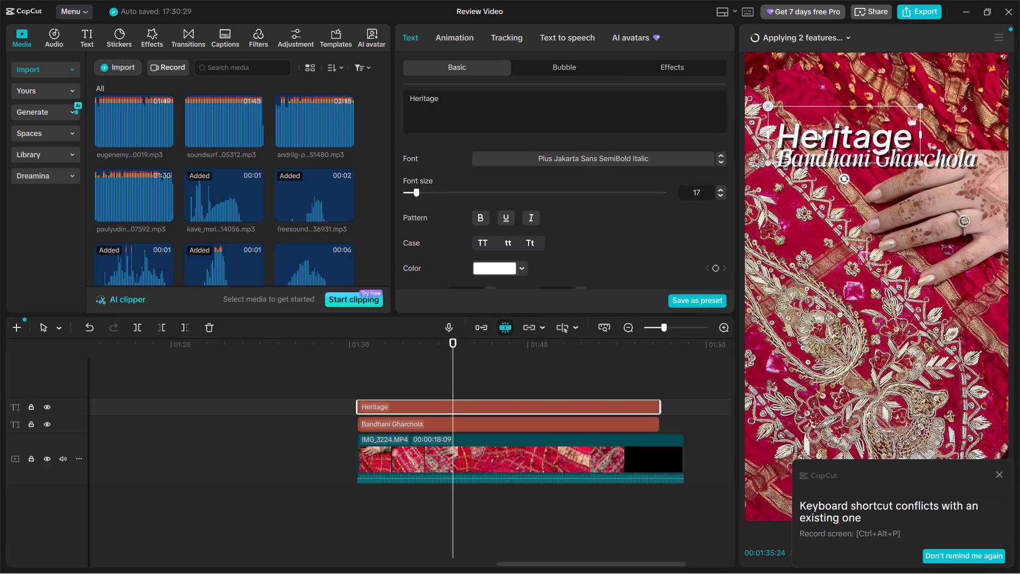
left_click_drag(818, 132, 880, 122)
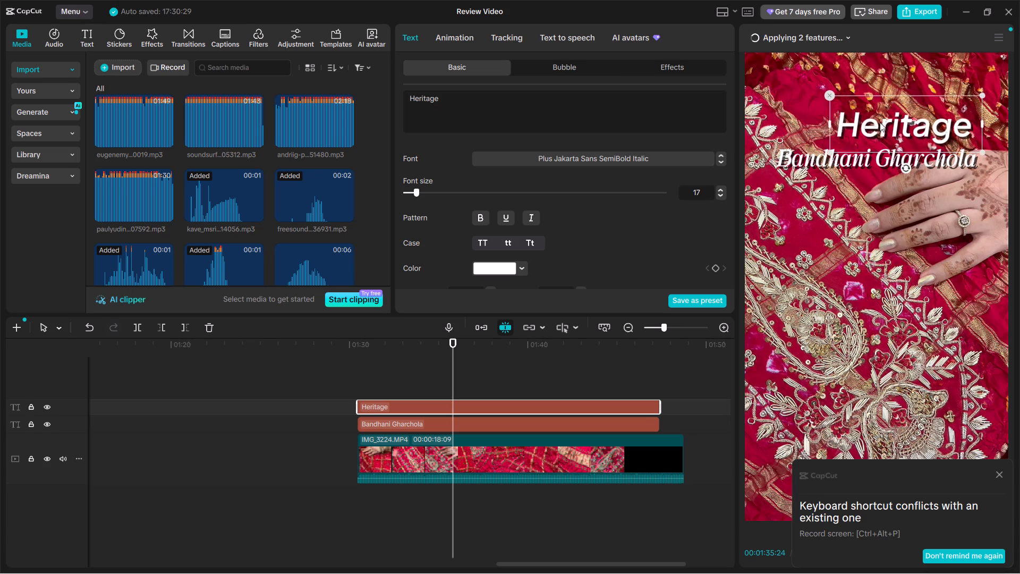
left_click_drag(880, 122, 872, 166)
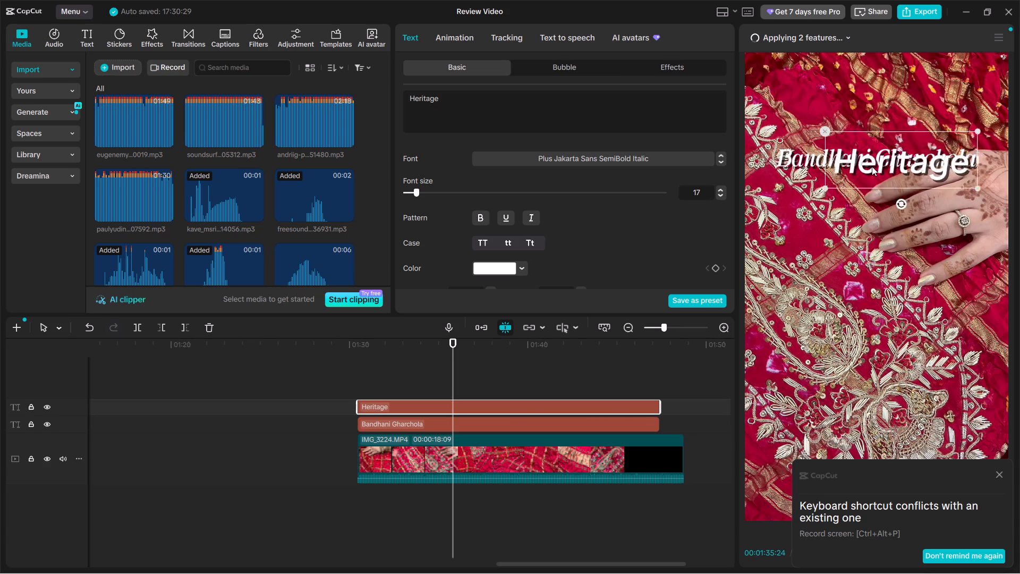
left_click_drag(872, 166, 883, 119)
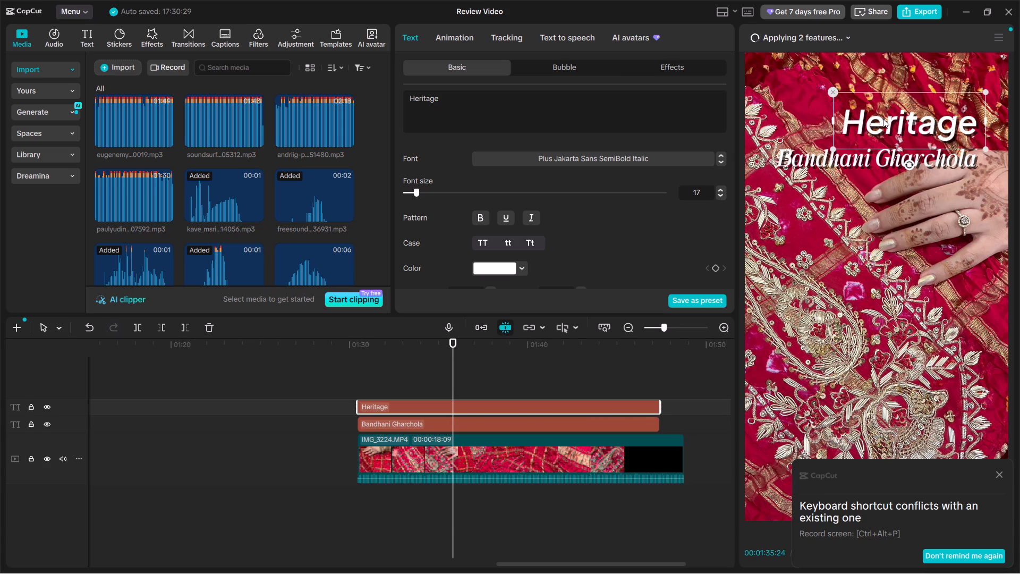
left_click_drag(883, 119, 822, 129)
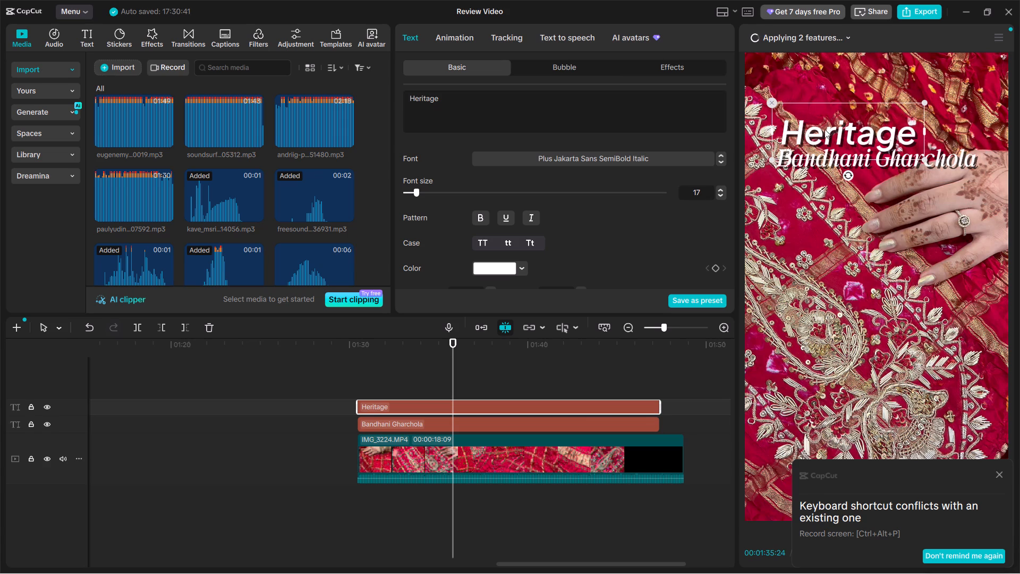
left_click(862, 167)
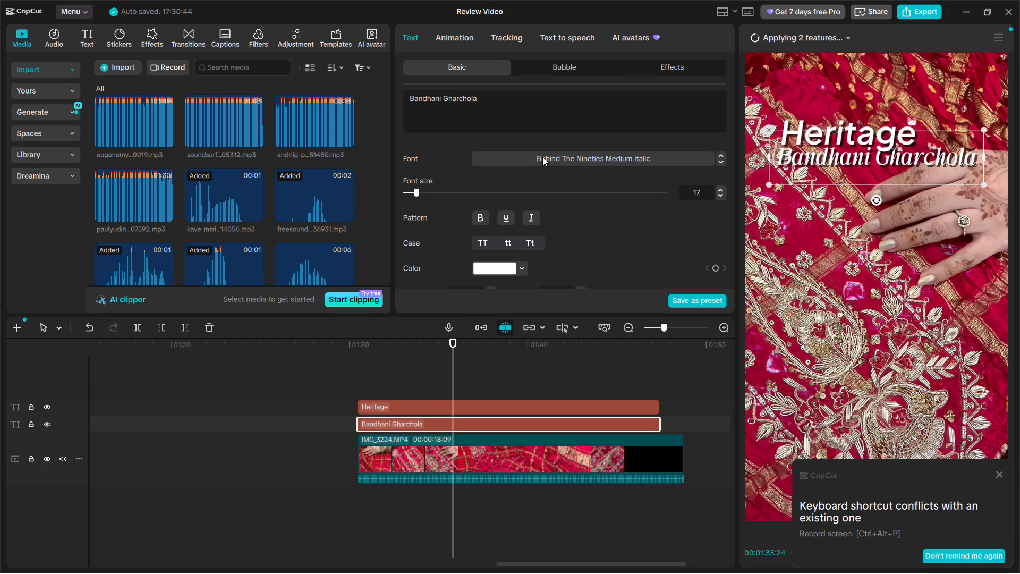
Play the IMG_3224.MP4 section twice from near its start to review how both titles look over the footage.
left_click(373, 403)
left_click(345, 388)
left_click(370, 391)
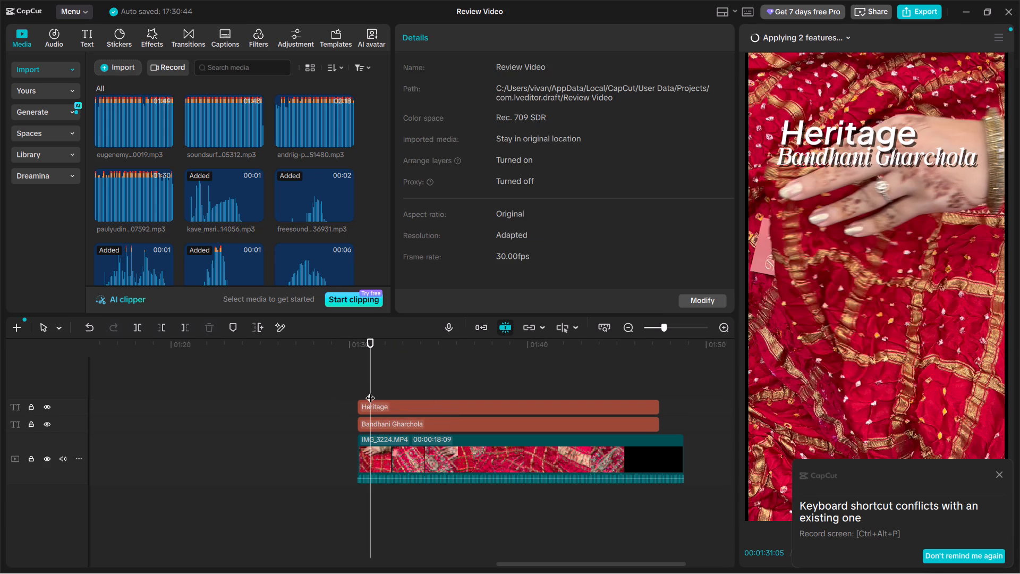
key("space")
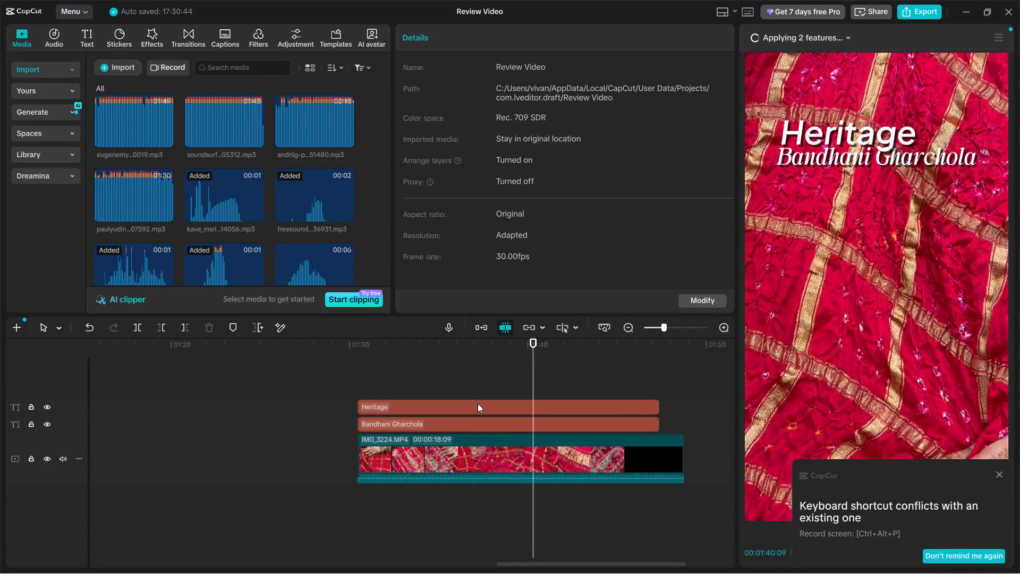
scroll(479, 403, "down", 1, "alt")
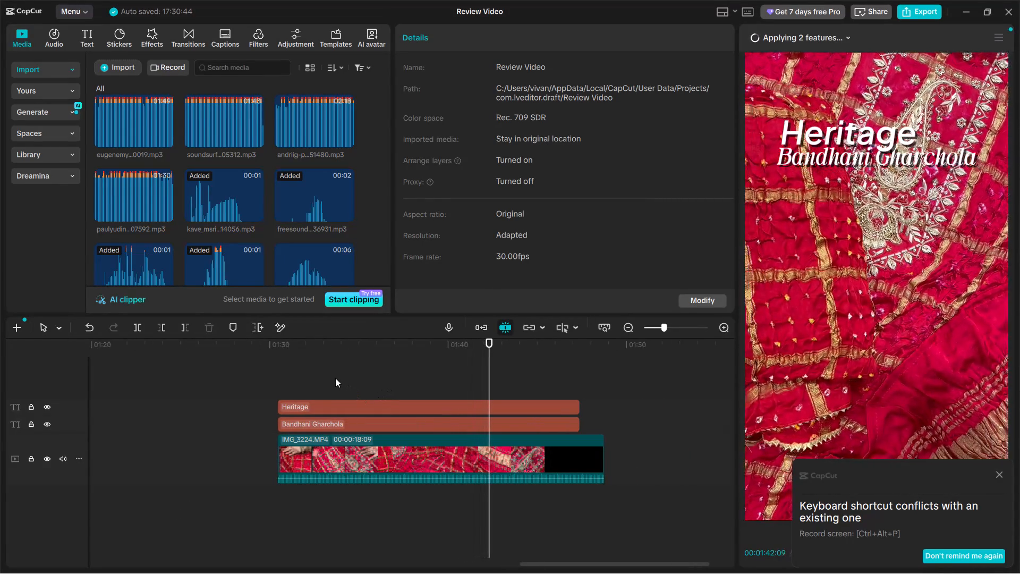
scroll(337, 375, "down", 1, "alt")
scroll(337, 375, "up", 1, "alt")
scroll(345, 376, "down", 1, "alt")
scroll(346, 376, "up", 1, "alt")
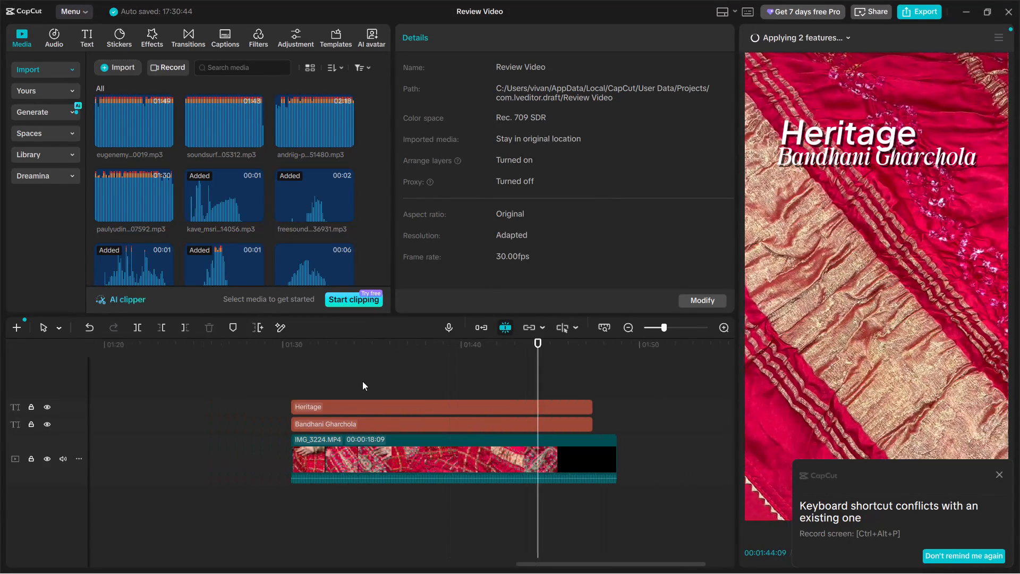
scroll(372, 386, "down", 1, "alt")
left_click(228, 371)
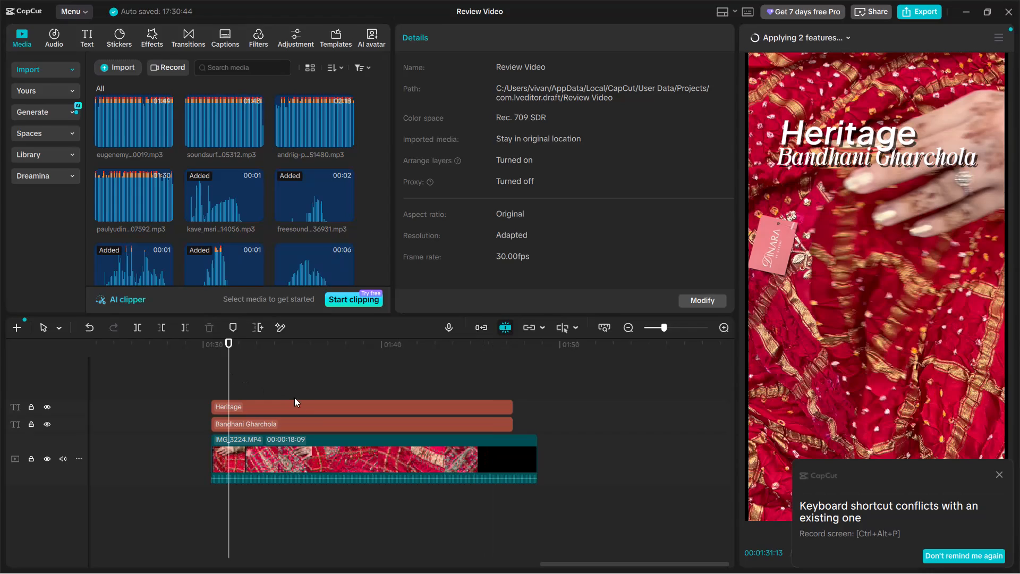
key("space")
left_click(316, 430)
key("space")
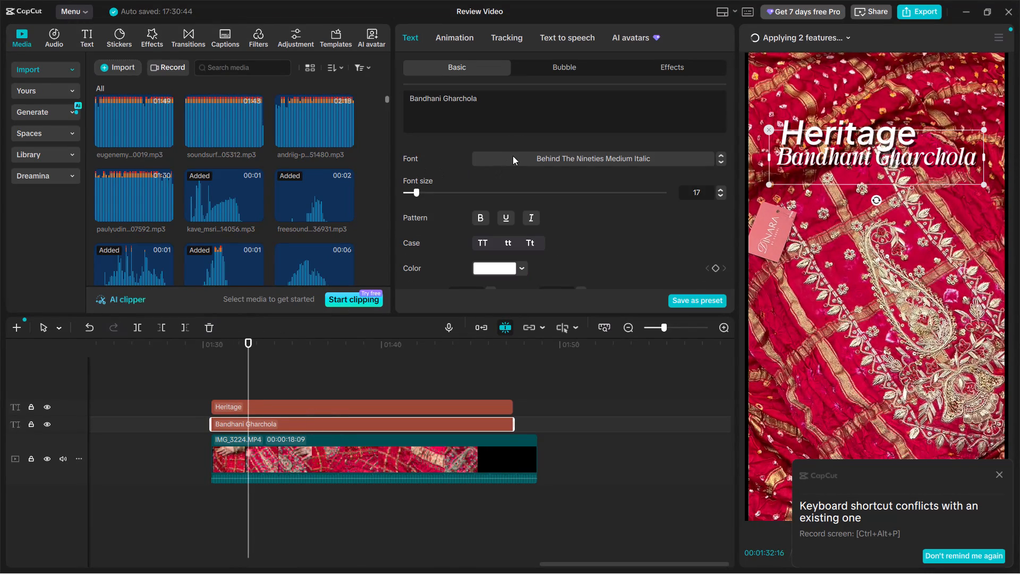
Try the Ballet font on the Bandhani Gharchola title, and settle on KaushanScript.
left_click(513, 156)
scroll(557, 215, "up", 3)
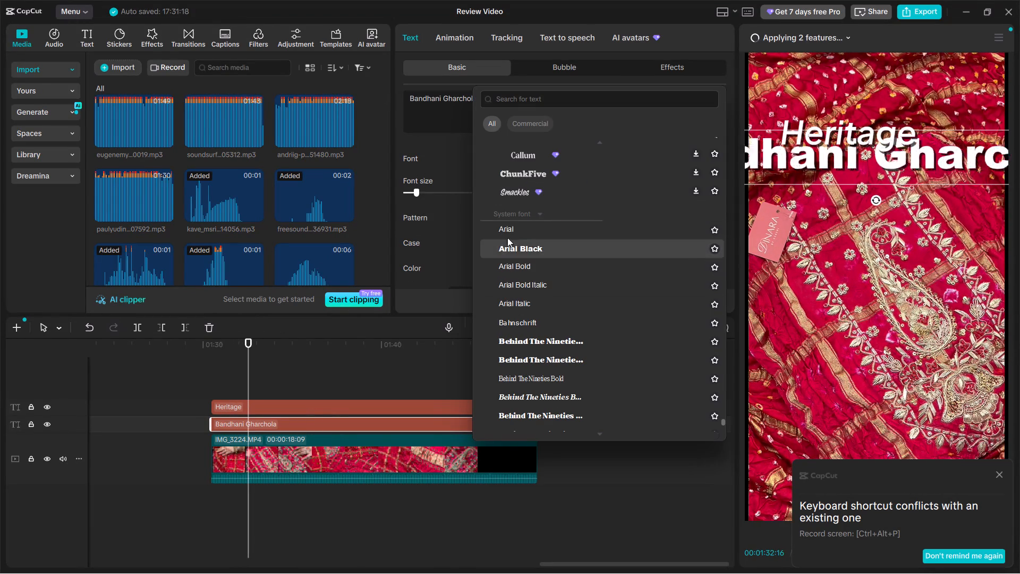
scroll(588, 211, "up", 2)
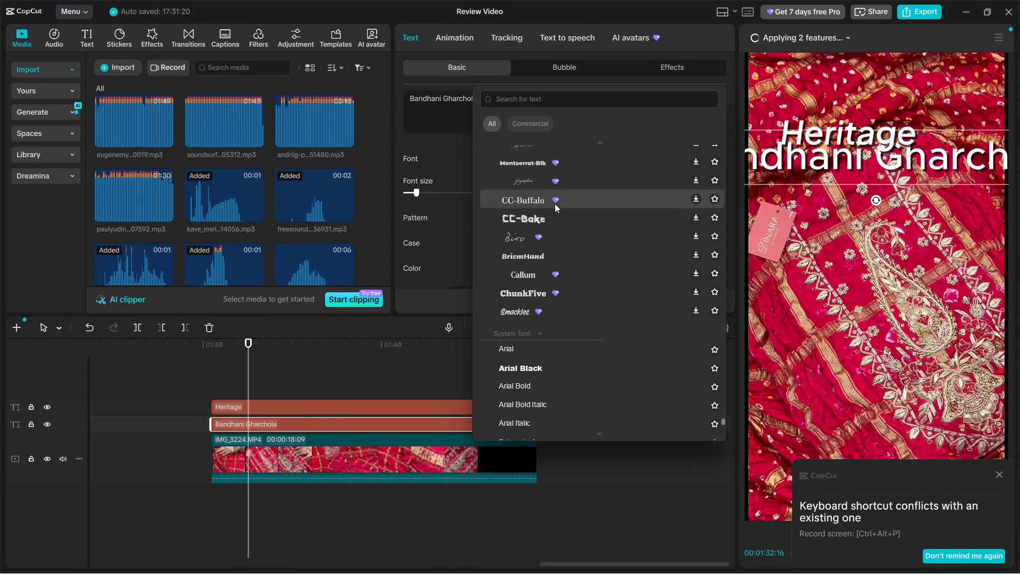
scroll(588, 214, "up", 2)
left_click(591, 261)
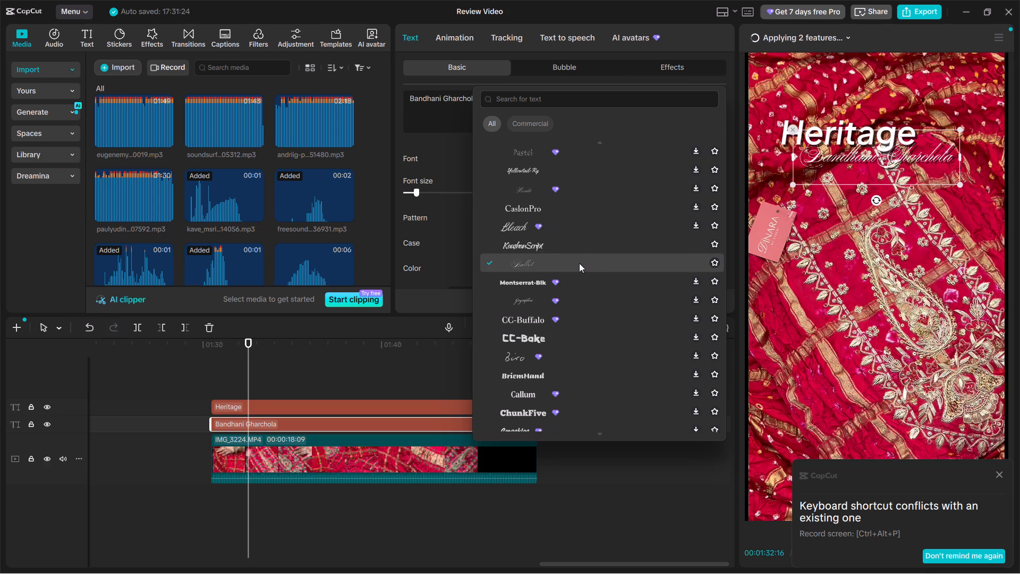
left_click(576, 248)
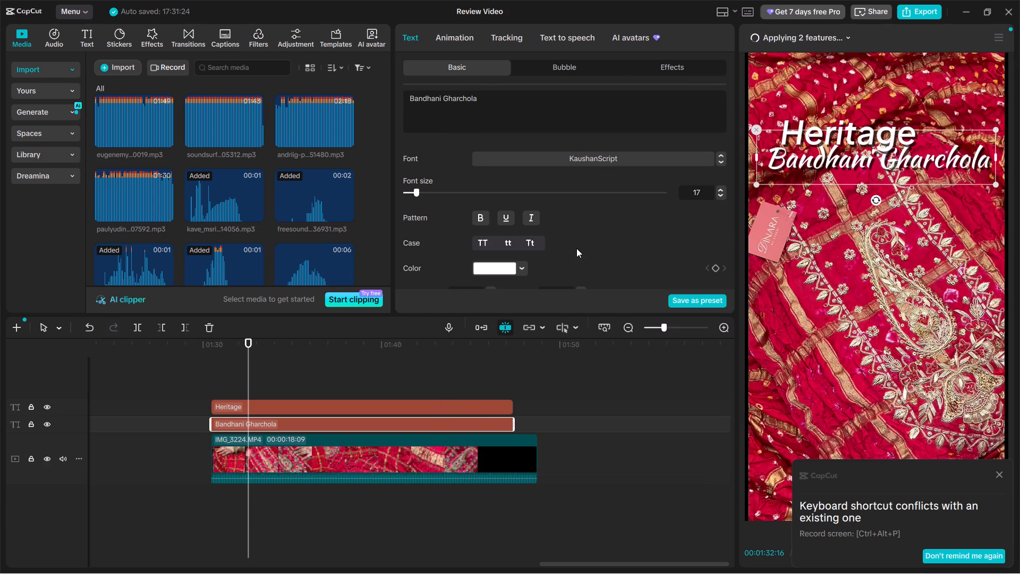
Change the Bandhani Gharchola title's font to Nibble.
left_click(582, 154)
scroll(597, 249, "up", 5)
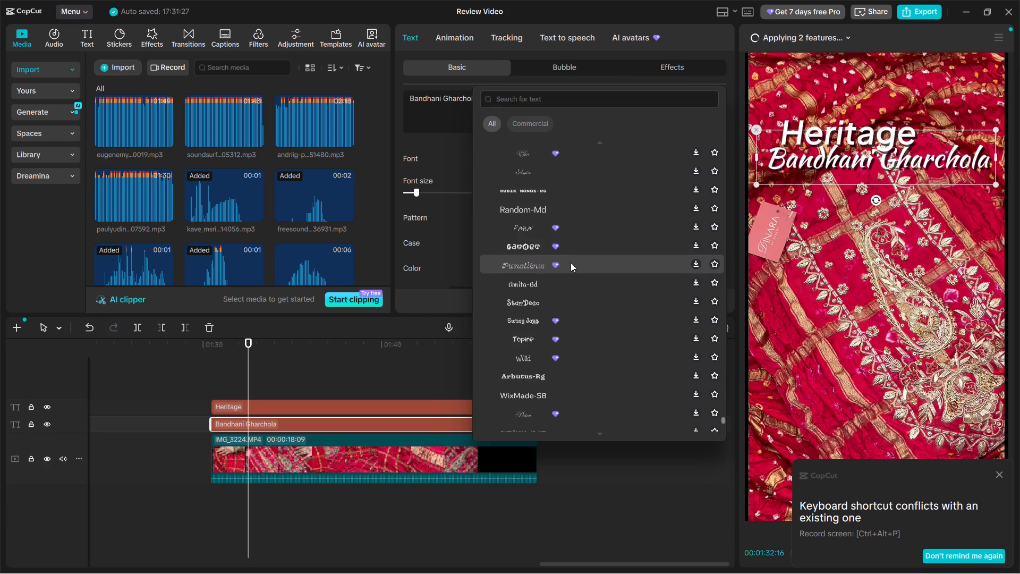
scroll(531, 209, "up", 2)
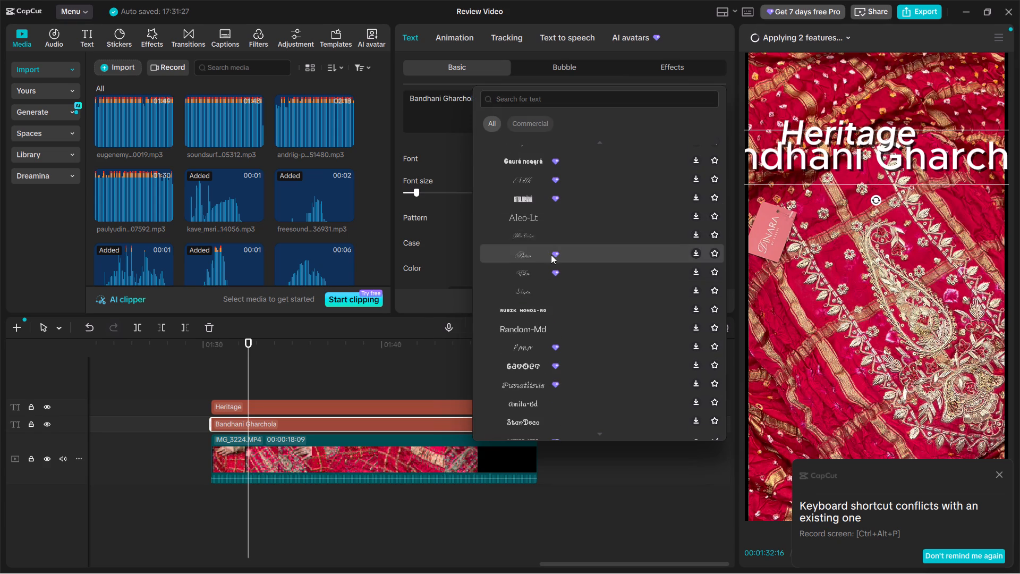
scroll(551, 255, "up", 1)
left_click(569, 241)
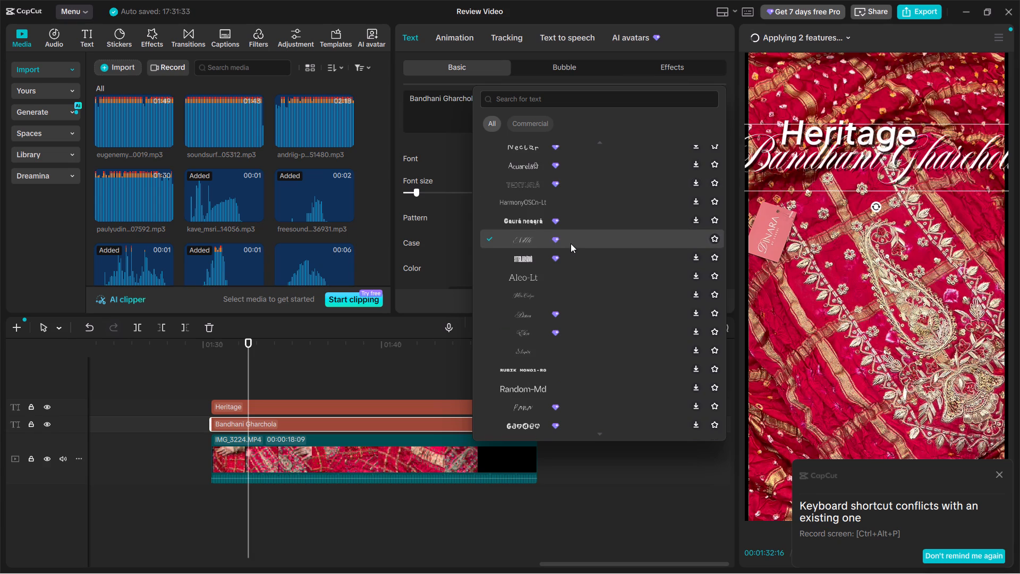
left_click(571, 243)
Shrink the Bandhani Gharchola title in the preview until the whole line fits within the video frame's width.
scroll(950, 159, "down", 4, "ctrl")
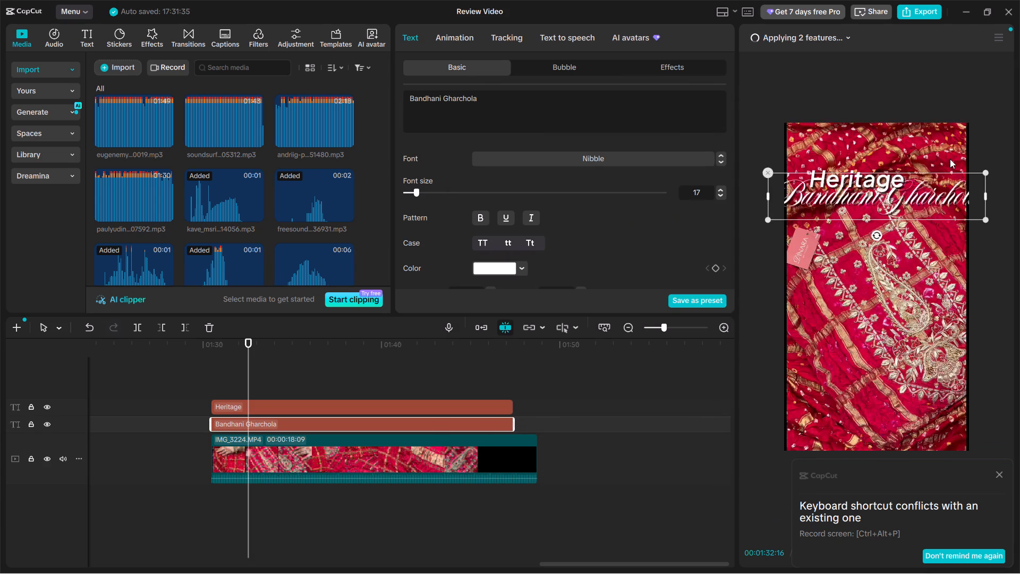
left_click_drag(956, 240, 915, 224)
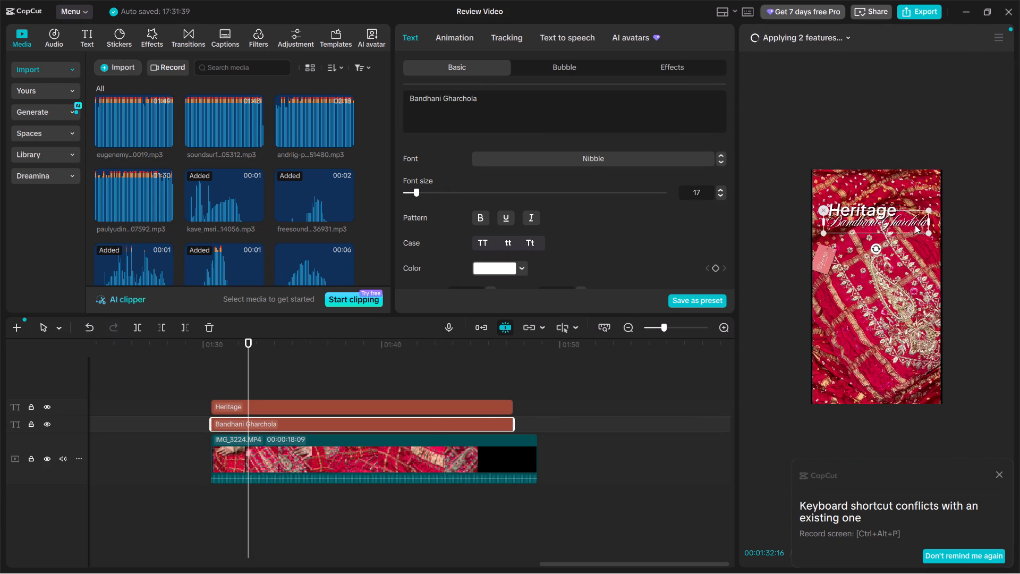
scroll(915, 225, "up", 2, "ctrl")
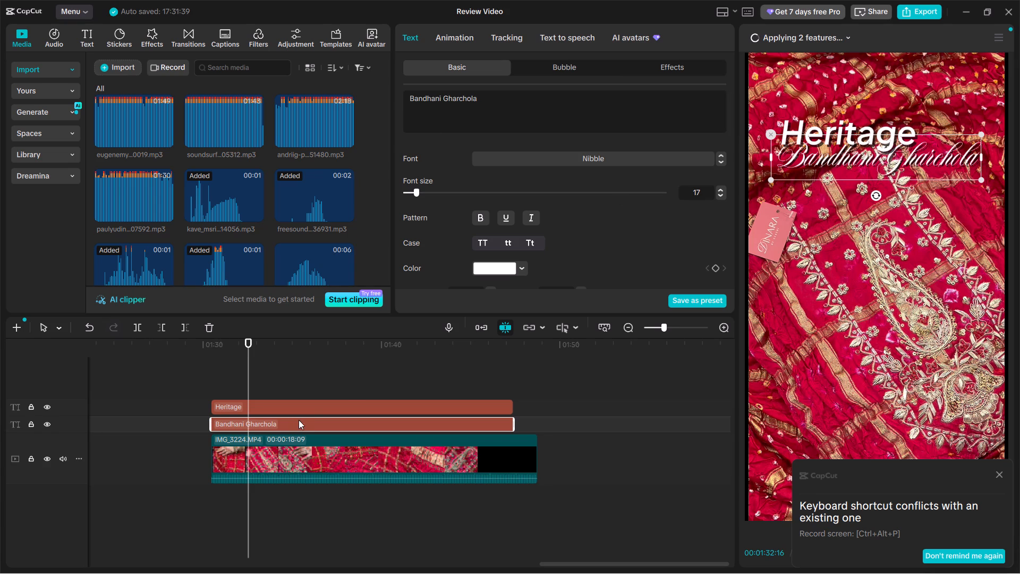
Copy the Bandhani Gharchola title's attributes onto the Heritage title, and place Heritage directly above it with their left edges aligned.
left_click(299, 420)
key("ctrl+shift+c")
left_click(265, 409)
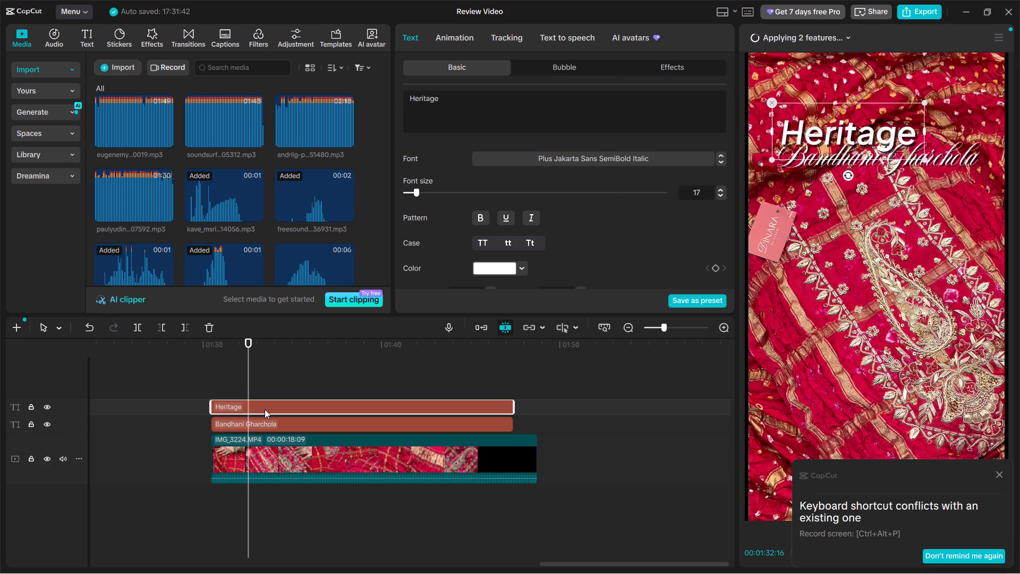
key("ctrl+shift+v")
left_click(662, 345)
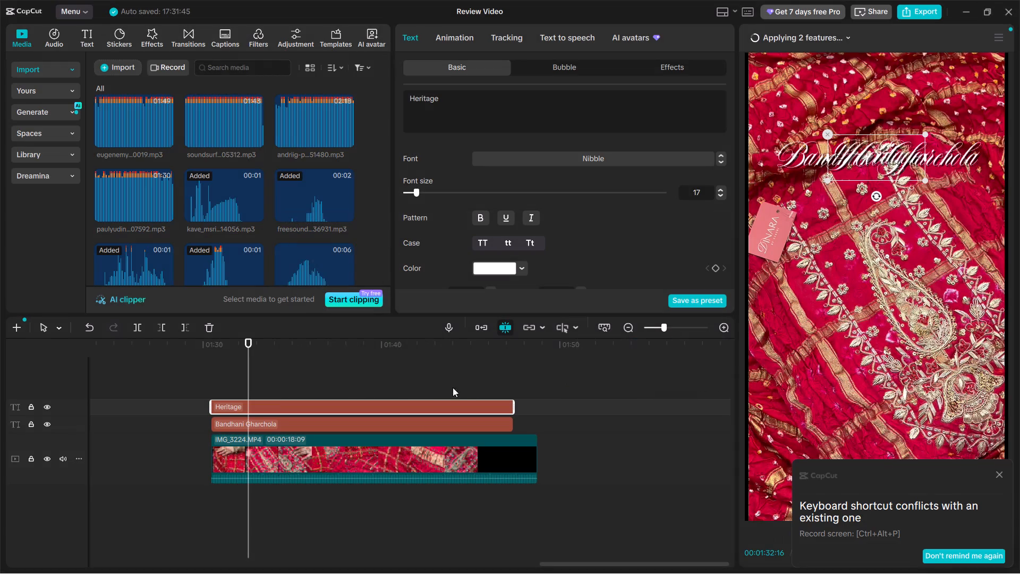
left_click_drag(883, 158, 831, 130)
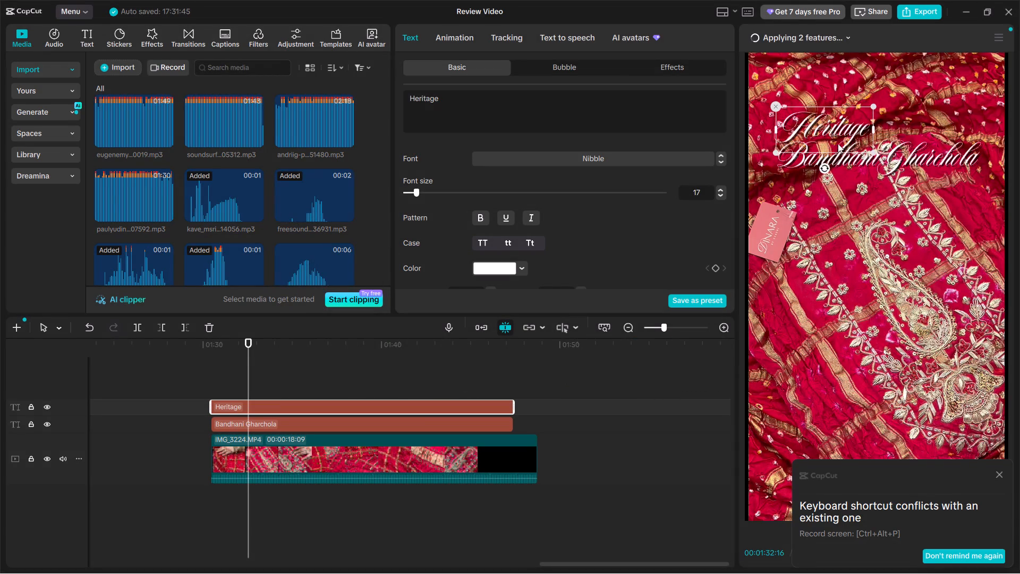
Change the Bandhani Gharchola title's font to Open Sauce Sans Black Italic.
left_click(868, 154)
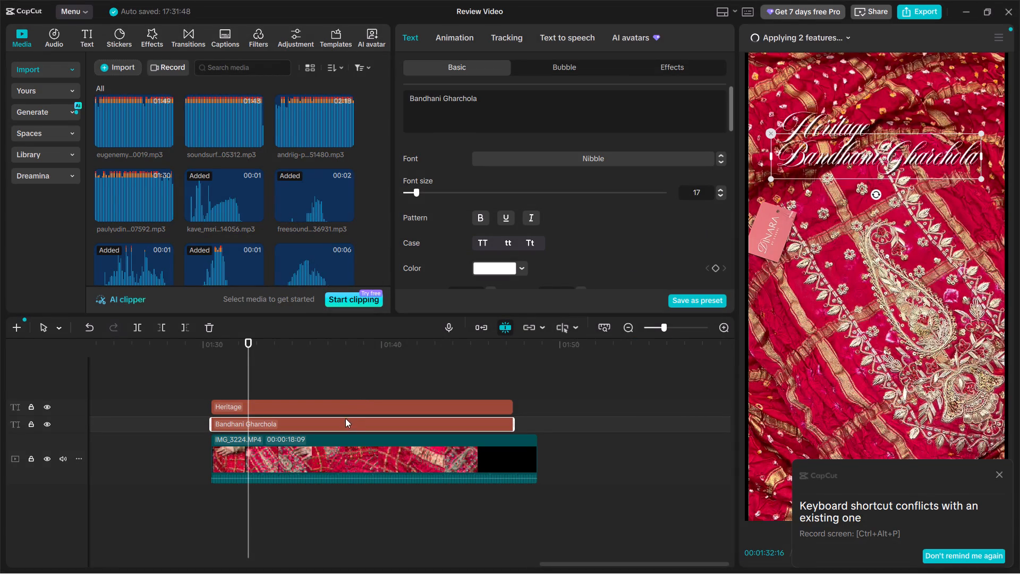
left_click(558, 149)
left_click(580, 156)
scroll(560, 204, "up", 15)
scroll(530, 262, "down", 5)
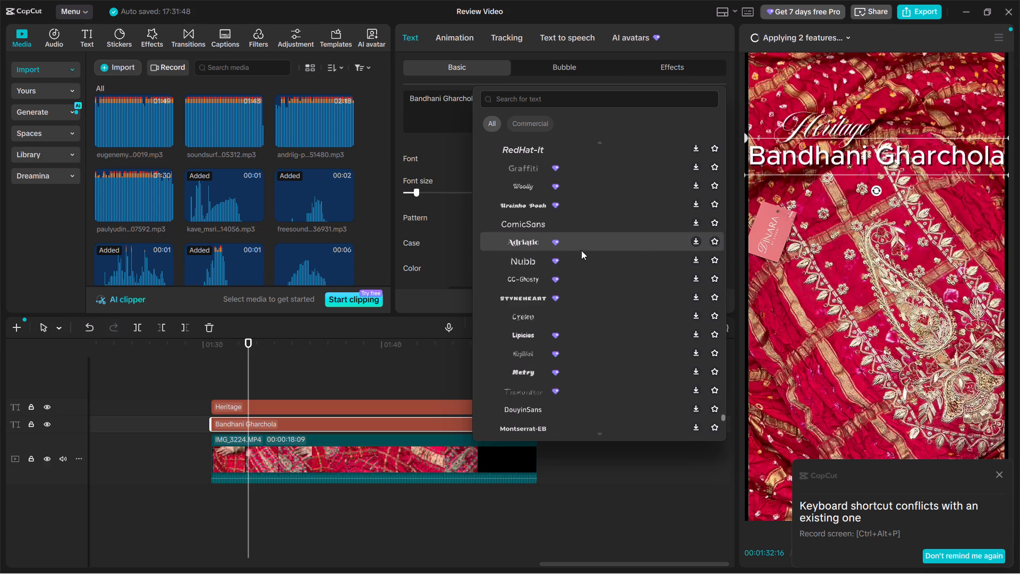
left_click_drag(724, 213, 741, 319)
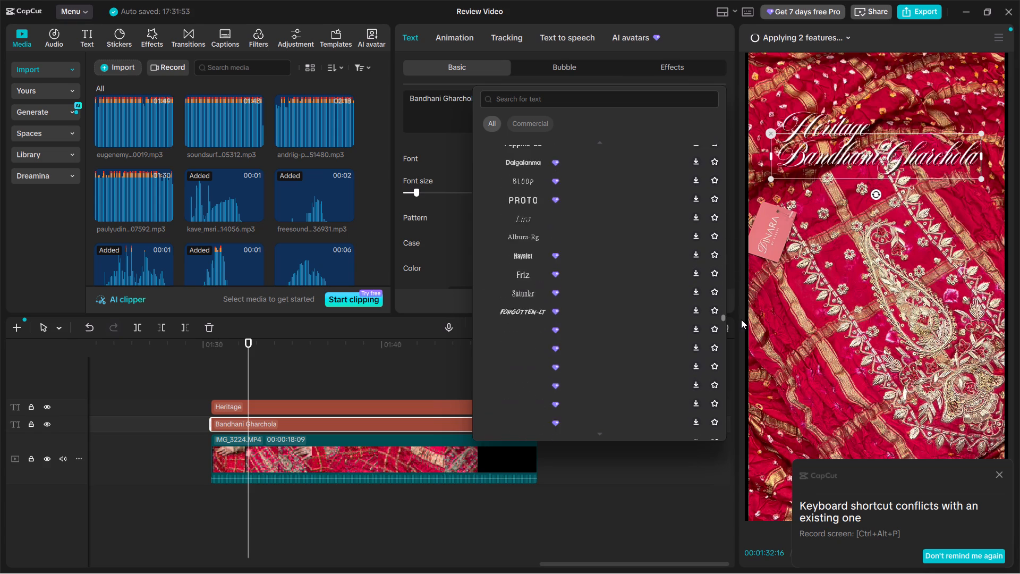
left_click_drag(741, 319, 745, 394)
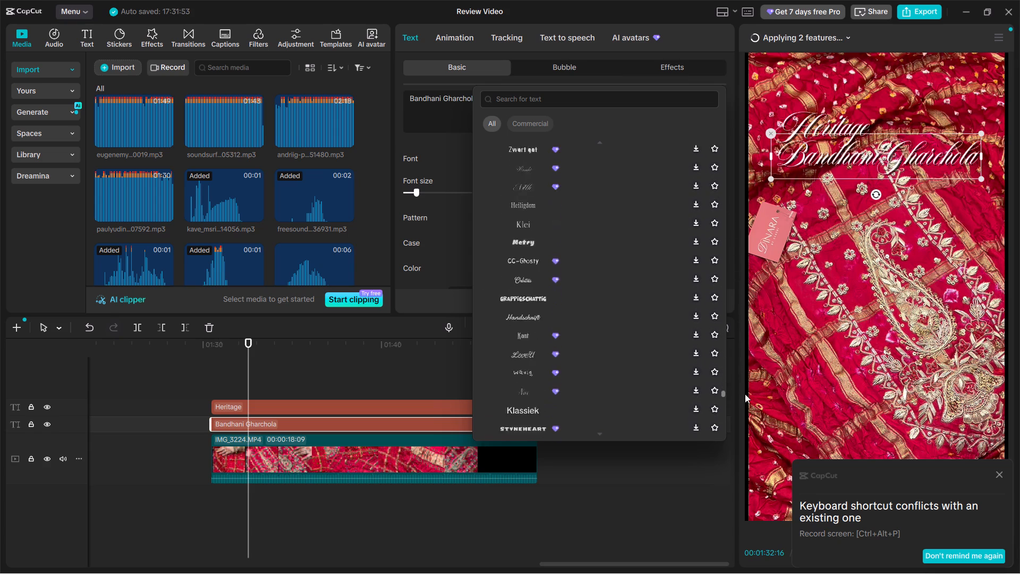
left_click_drag(745, 394, 744, 423)
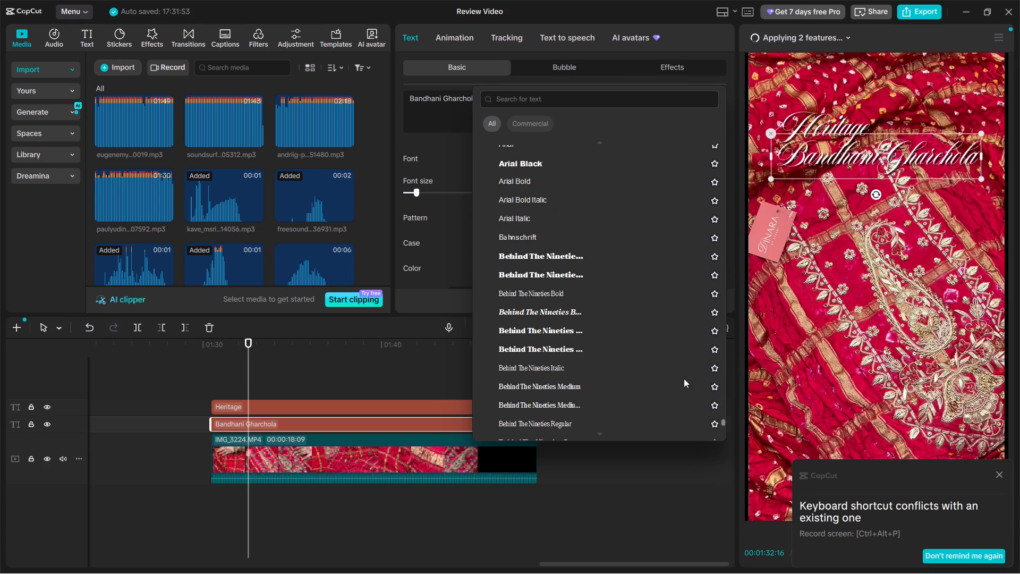
scroll(571, 289, "up", 19)
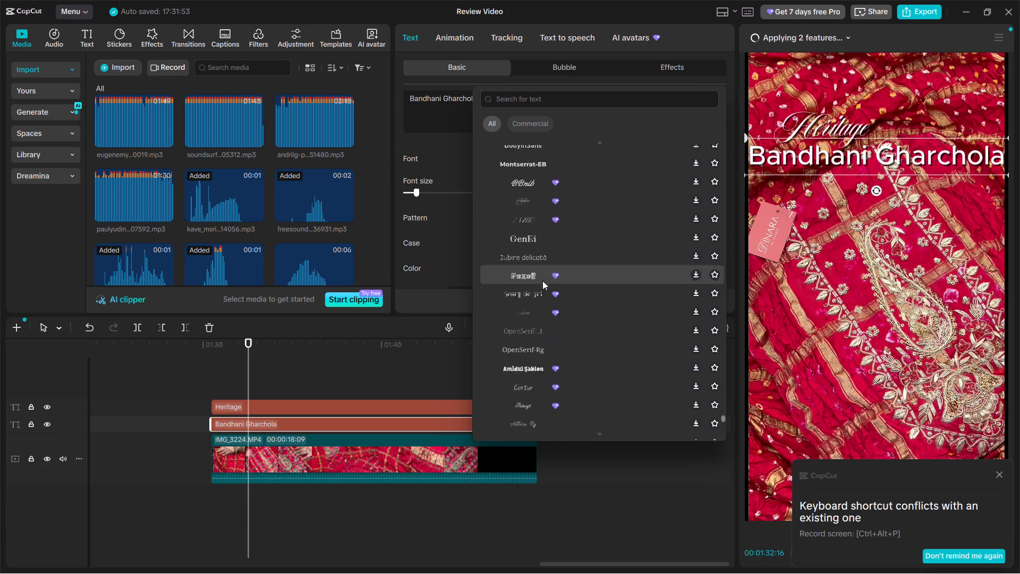
scroll(542, 281, "up", 13)
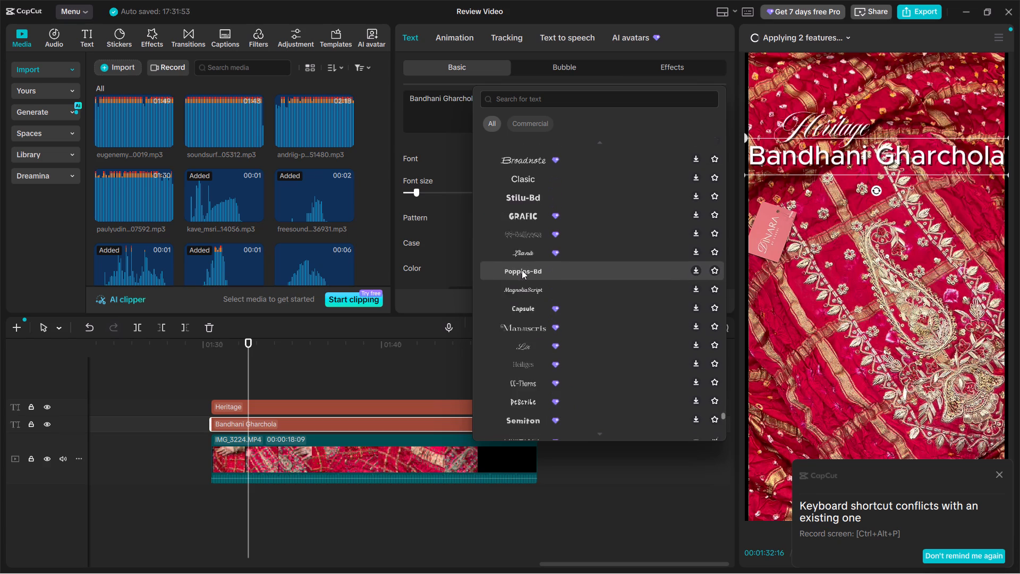
scroll(522, 270, "down", 20)
scroll(522, 270, "down", 17)
scroll(521, 268, "up", 4)
scroll(521, 285, "down", 20)
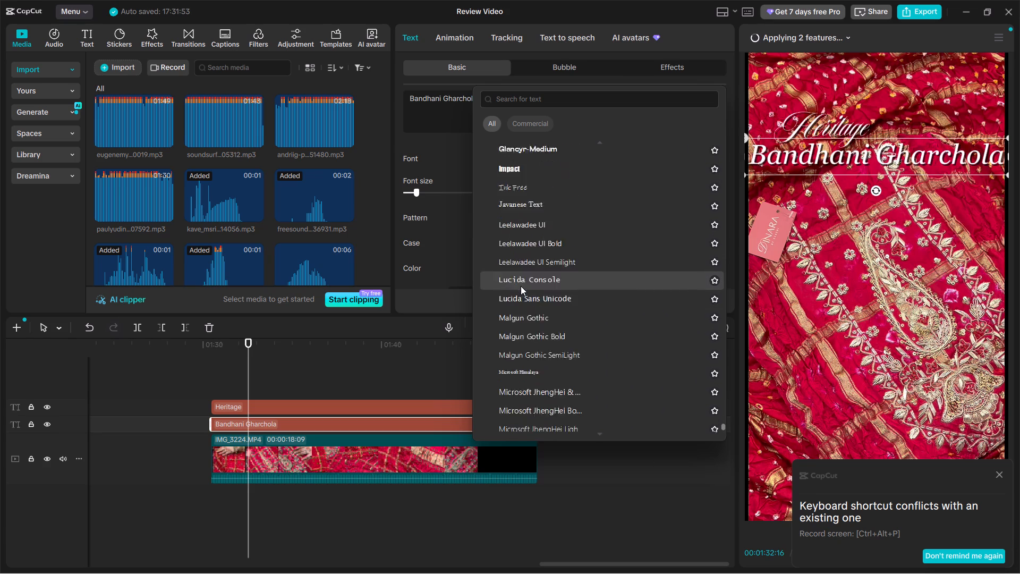
scroll(521, 286, "down", 16)
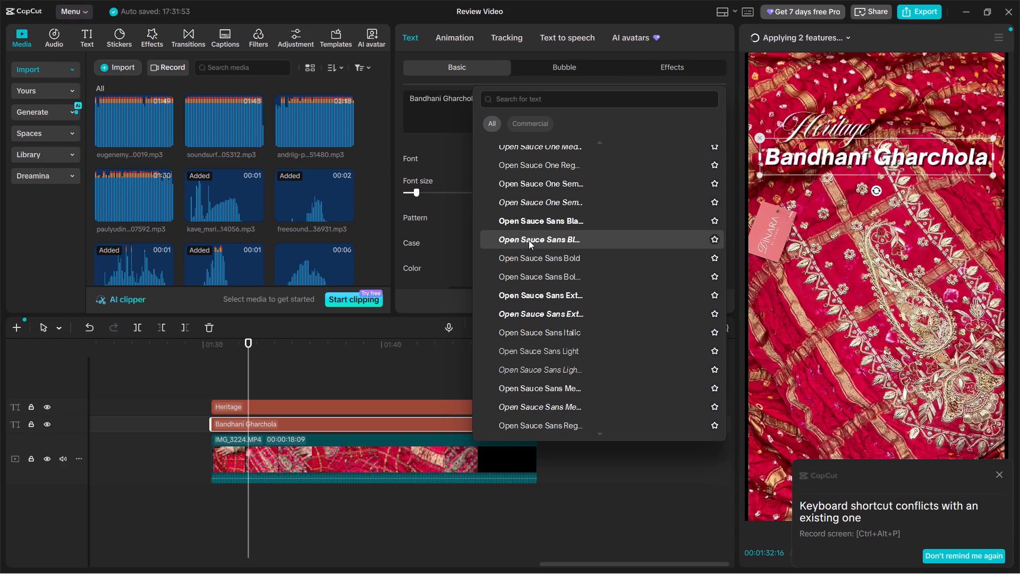
left_click(529, 240)
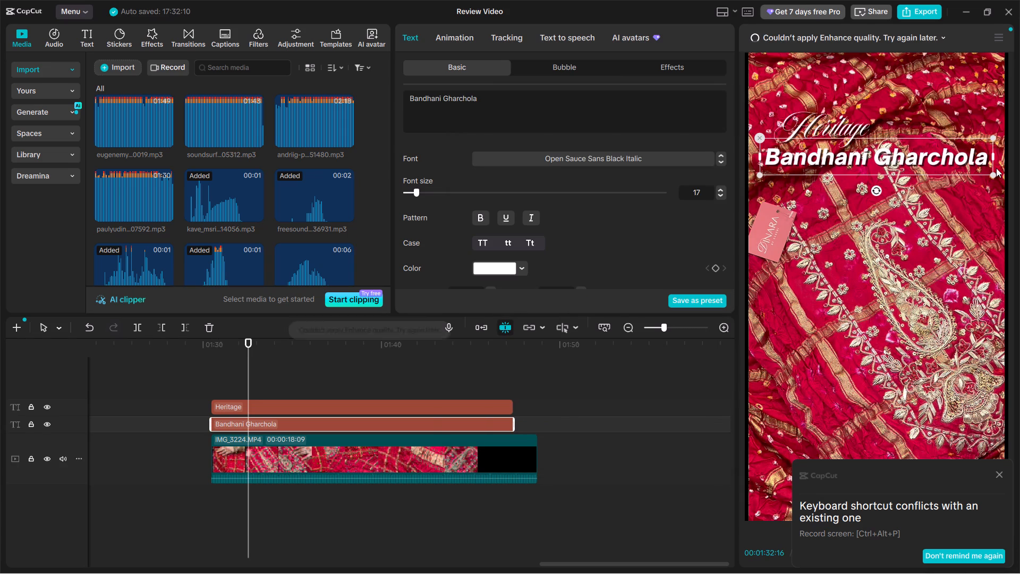
Shrink the Bandhani Gharchola title slightly and shift it right so its left edge lines up under Heritage.
left_click_drag(995, 174, 973, 164)
left_click_drag(872, 167, 884, 165)
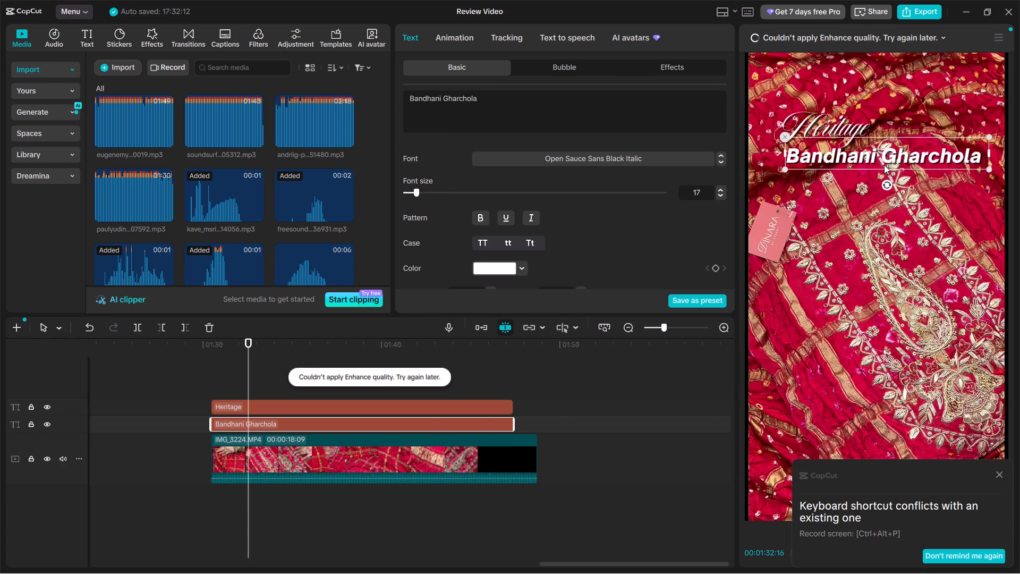
left_click_drag(884, 165, 881, 165)
Enlarge the Heritage title to about one and a half times its size and reposition it just above Bandhani Gharchola.
left_click_drag(809, 115, 813, 126)
scroll(812, 125, "up", 4, "ctrl")
scroll(826, 147, "up", 5)
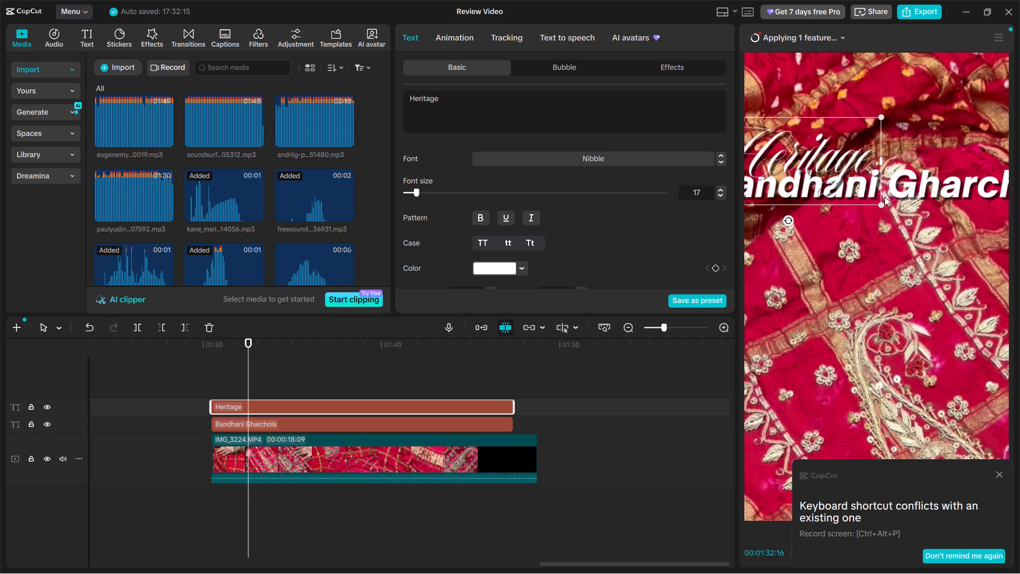
left_click_drag(881, 202, 952, 242)
left_click_drag(853, 192, 868, 169)
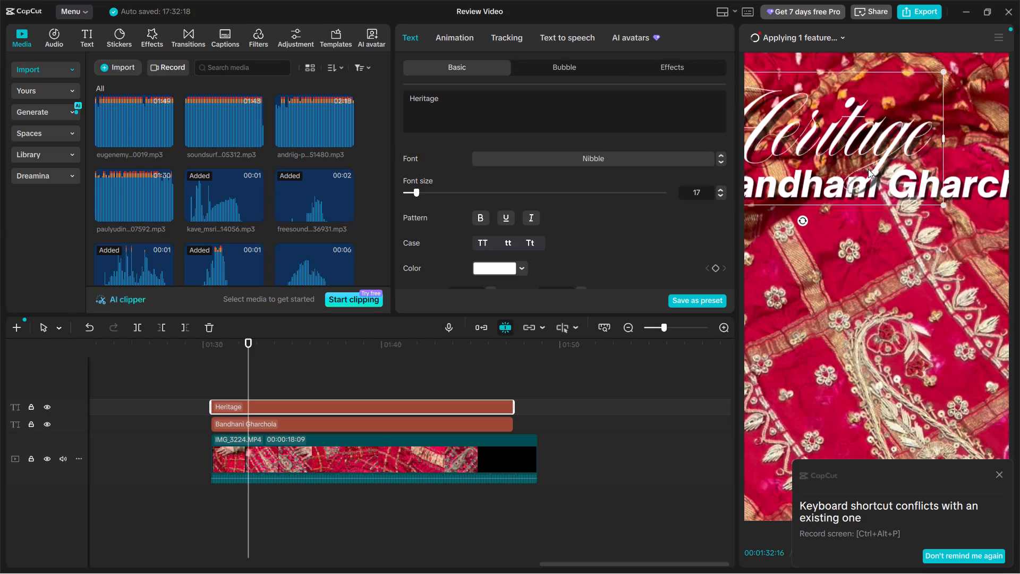
left_click_drag(868, 169, 863, 173)
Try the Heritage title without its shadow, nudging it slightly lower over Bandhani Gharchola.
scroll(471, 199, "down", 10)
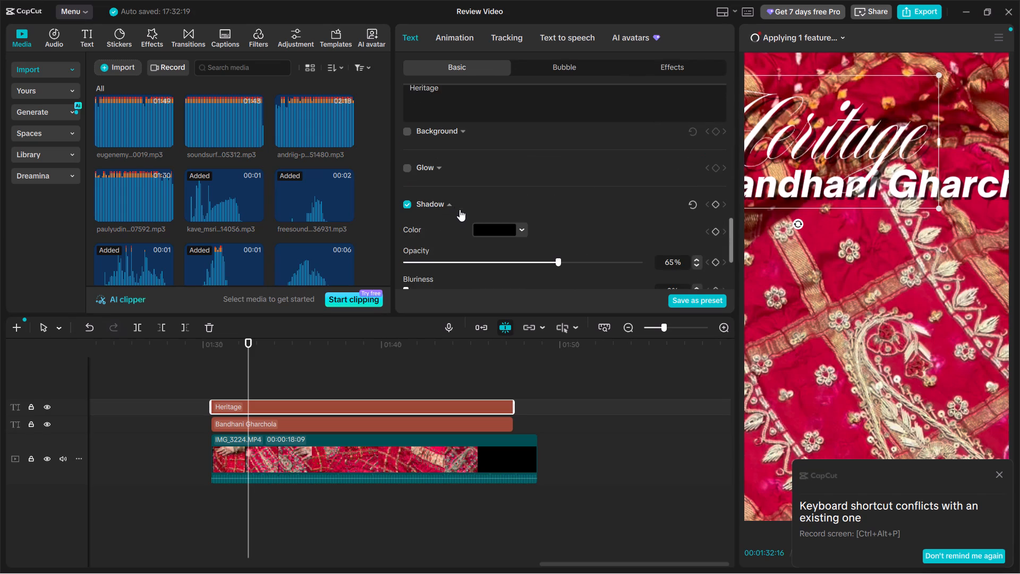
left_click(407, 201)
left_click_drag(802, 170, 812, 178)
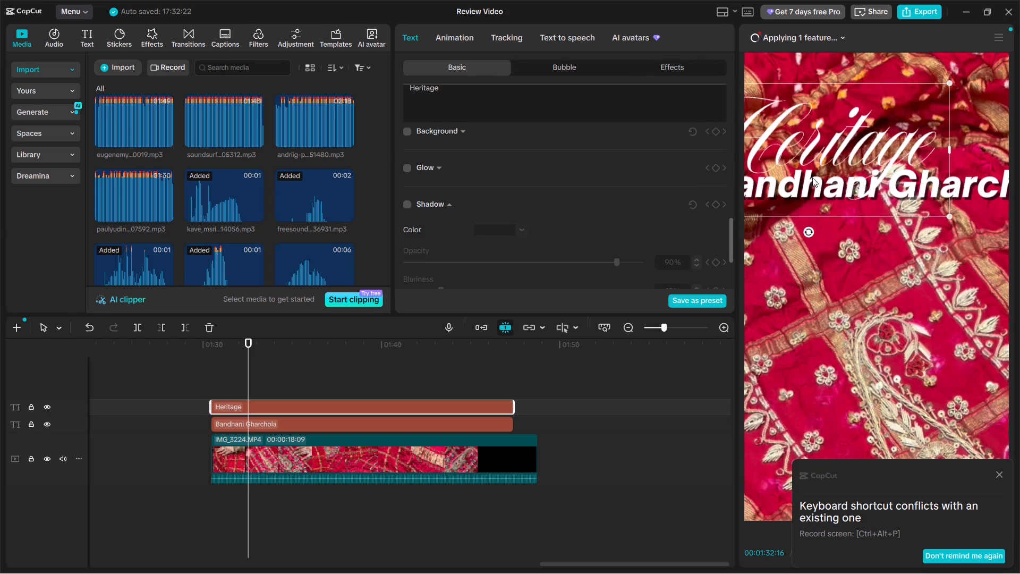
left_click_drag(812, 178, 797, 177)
Turn the Heritage title's shadow back on with 0% blurriness and a distance of 3.
scroll(809, 165, "down", 4, "ctrl")
scroll(812, 182, "up", 1, "ctrl")
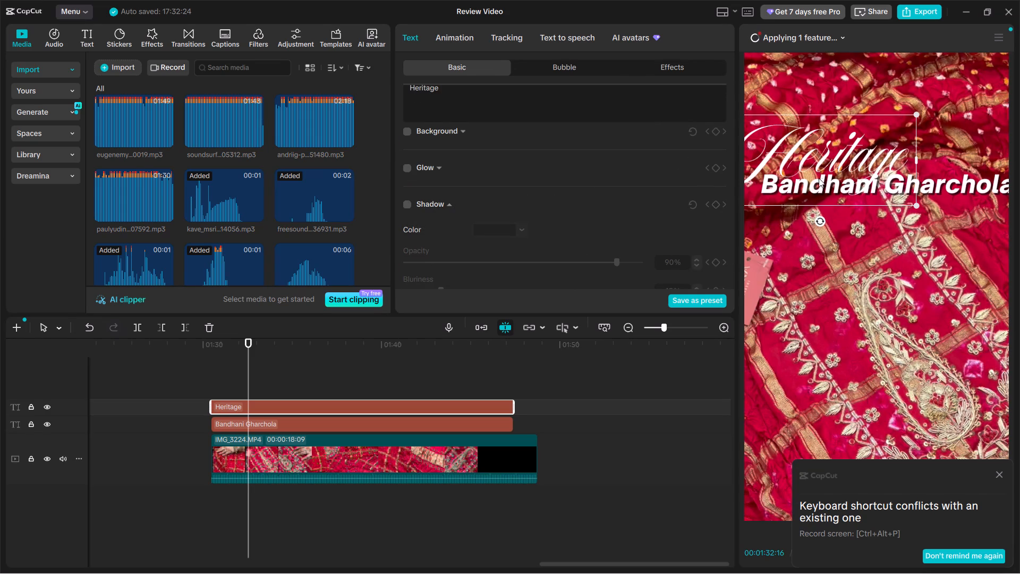
scroll(805, 184, "up", 1)
left_click(404, 202)
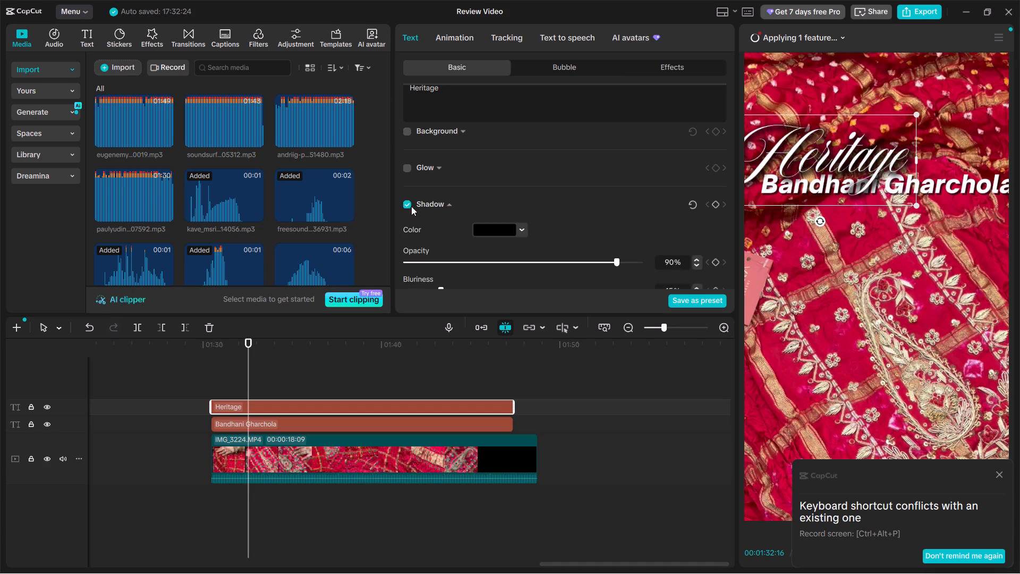
scroll(483, 207, "down", 1)
left_click_drag(433, 230, 341, 221)
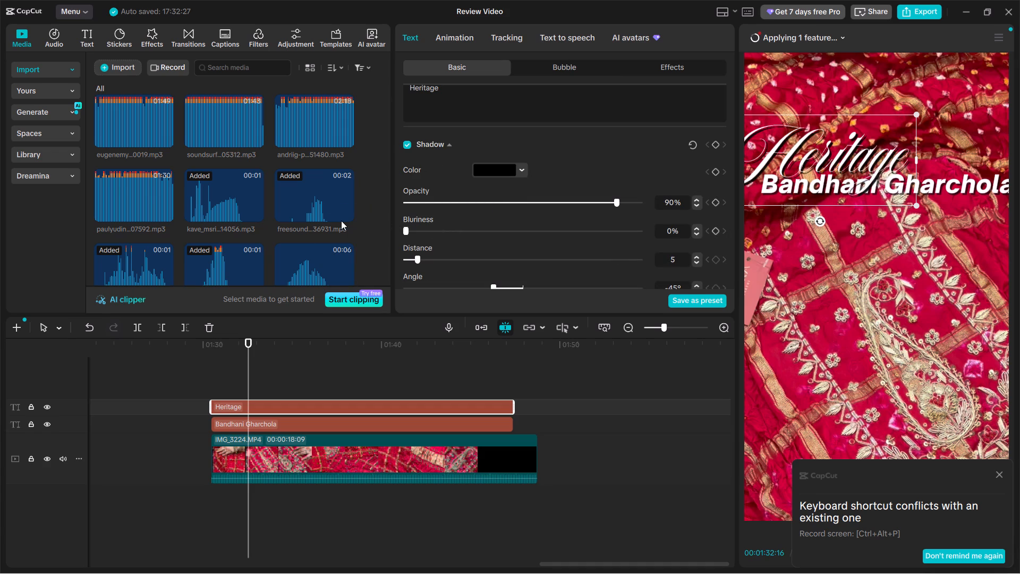
left_click_drag(341, 221, 341, 221)
scroll(504, 217, "down", 1)
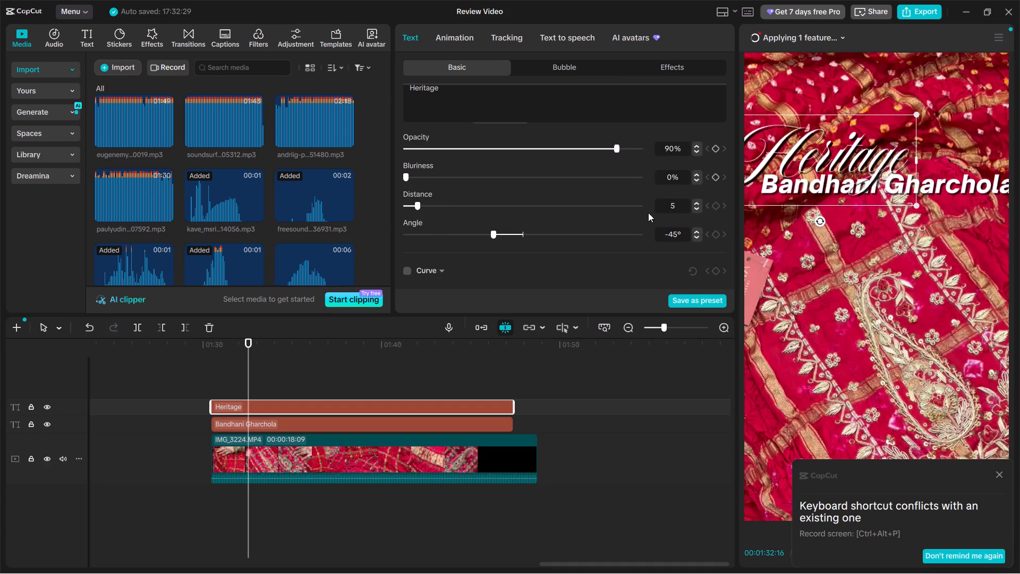
left_click(695, 208)
left_click(695, 208)
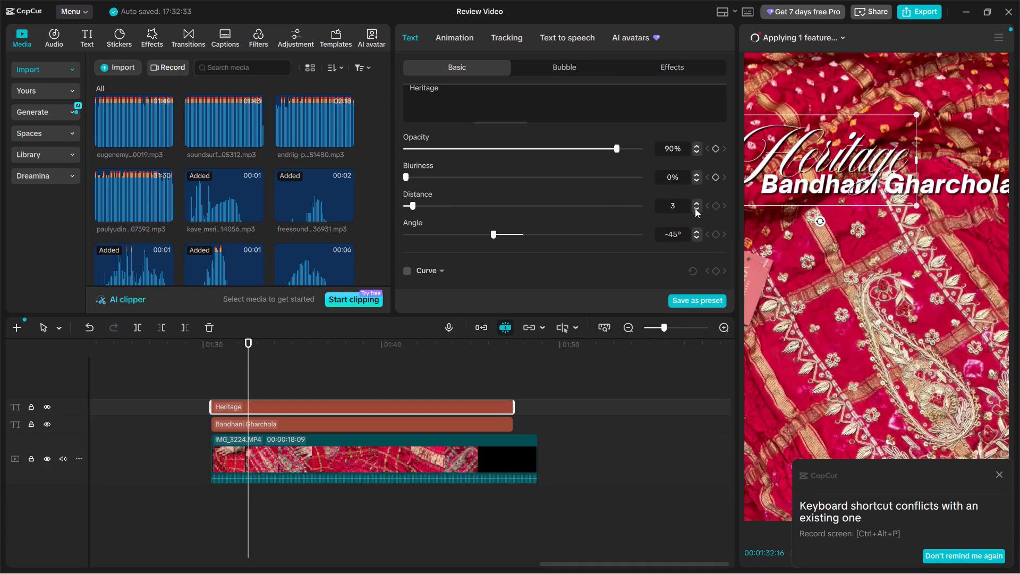
Move the Heritage title right and slightly up so its left edge aligns with Bandhani Gharchola just below.
left_click_drag(901, 185, 929, 184)
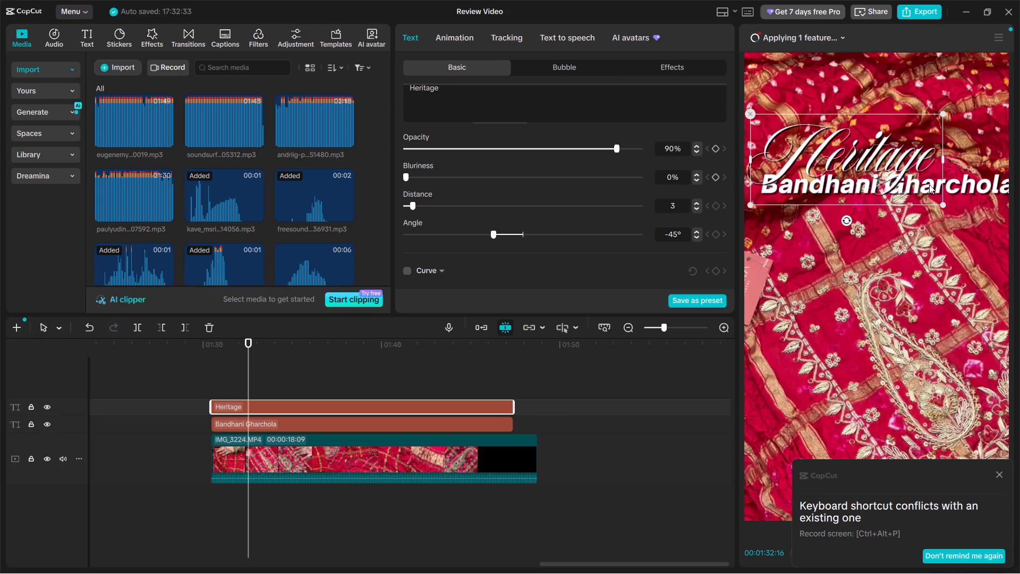
left_click_drag(929, 184, 937, 182)
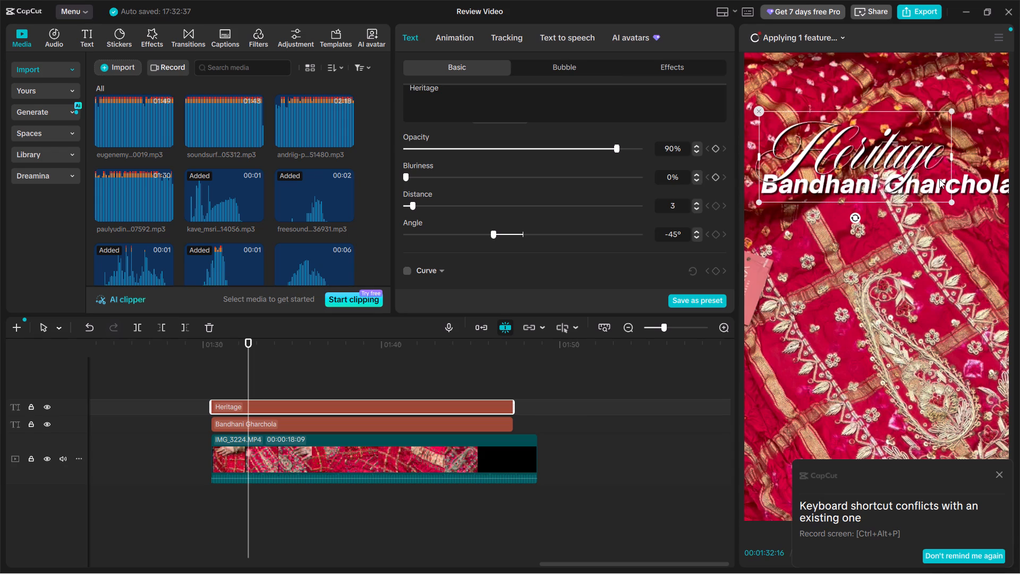
scroll(939, 179, "down", 5, "ctrl")
scroll(870, 189, "up", 3, "ctrl")
scroll(870, 193, "down", 1, "ctrl")
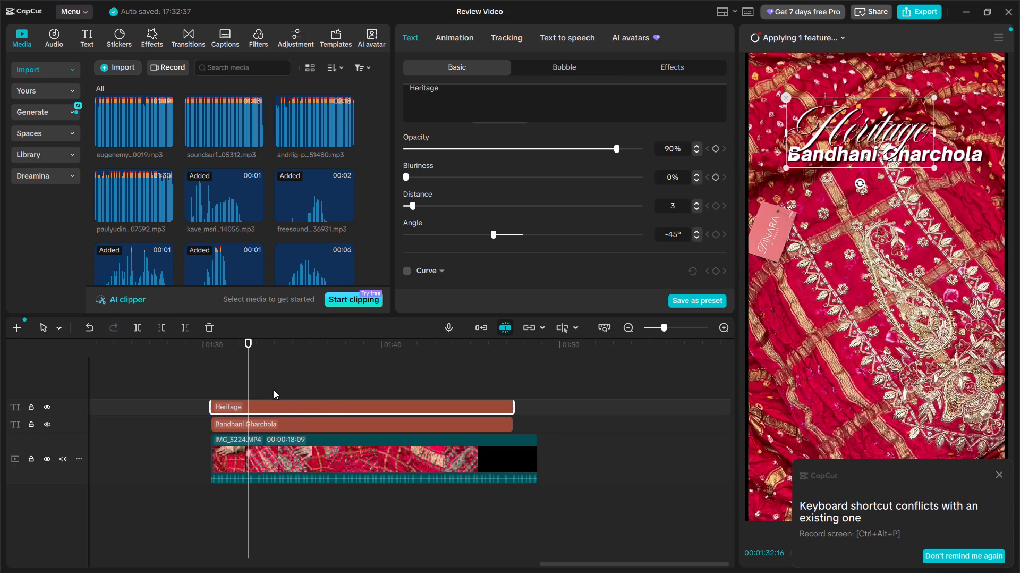
Change the Heritage title's font to the BBnib script style.
left_click(275, 383)
left_click_drag(275, 383, 240, 374)
left_click(292, 408)
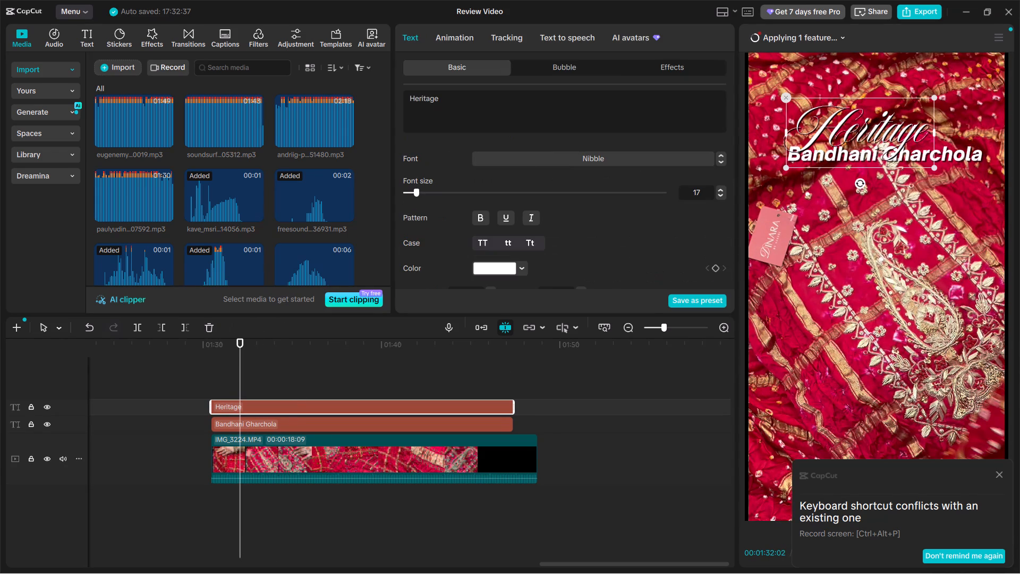
left_click(550, 159)
scroll(572, 196, "up", 4)
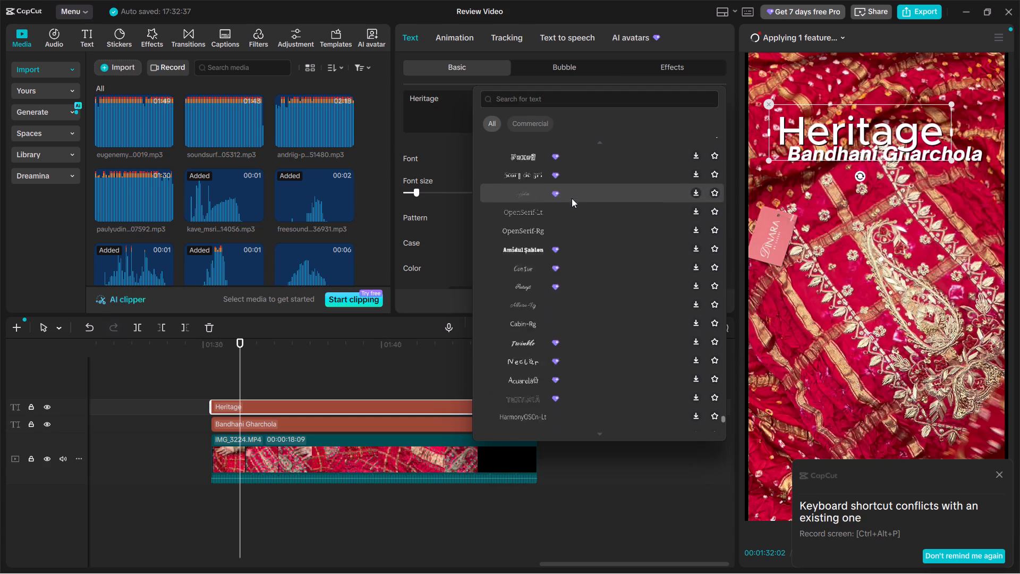
scroll(572, 198, "up", 4)
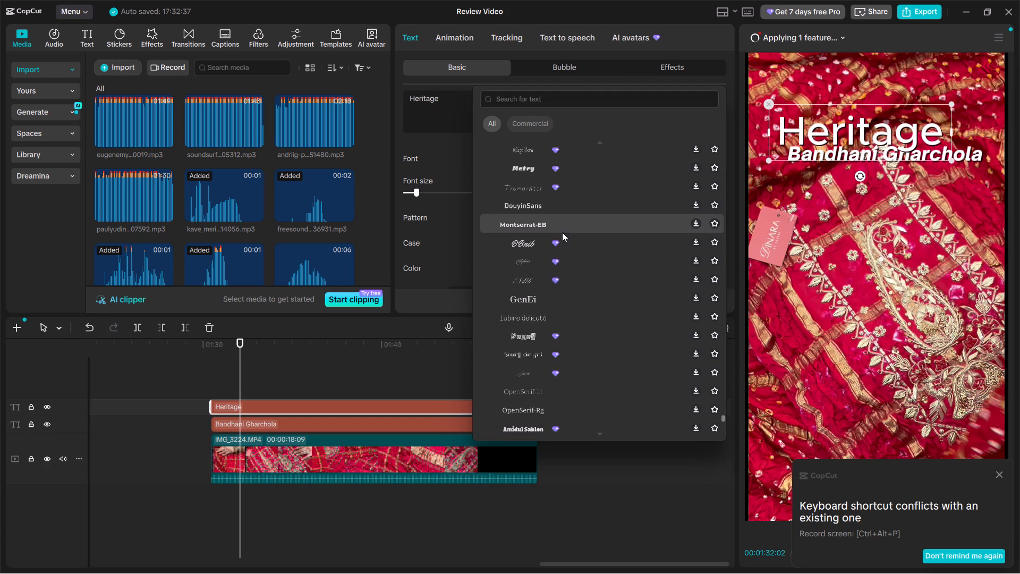
left_click(576, 241)
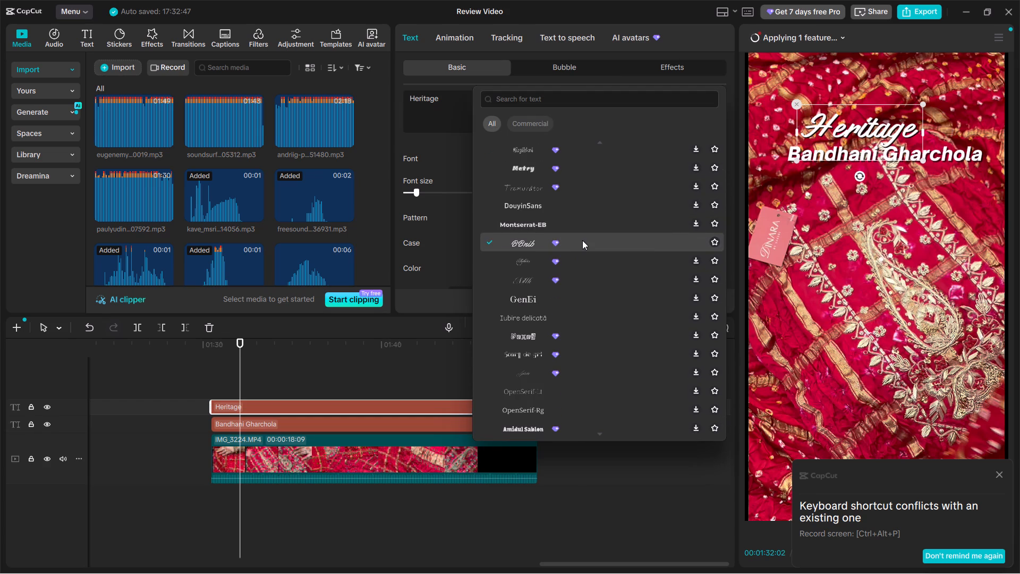
left_click(582, 240)
Try different placements for the Heritage title around Bandhani Gharchola, ending just below it, under the word Gharchola and near its right edge.
left_click_drag(830, 146, 809, 158)
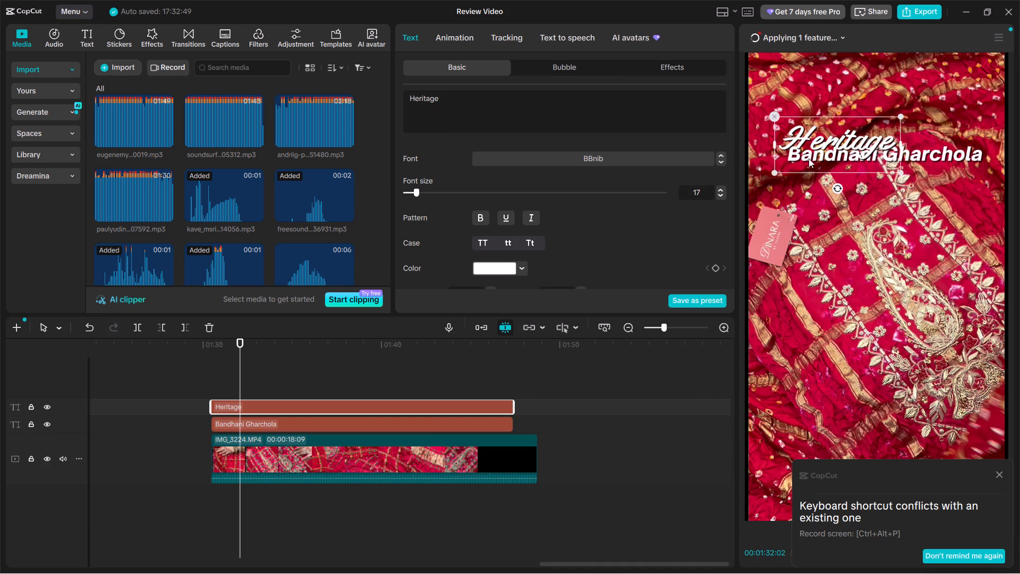
left_click_drag(809, 158, 932, 154)
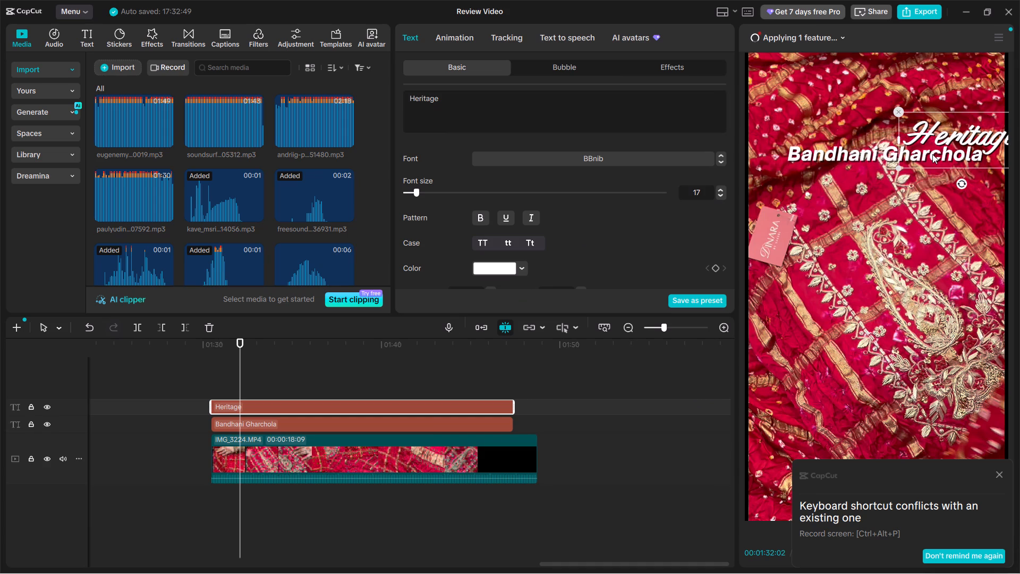
left_click_drag(932, 154, 814, 201)
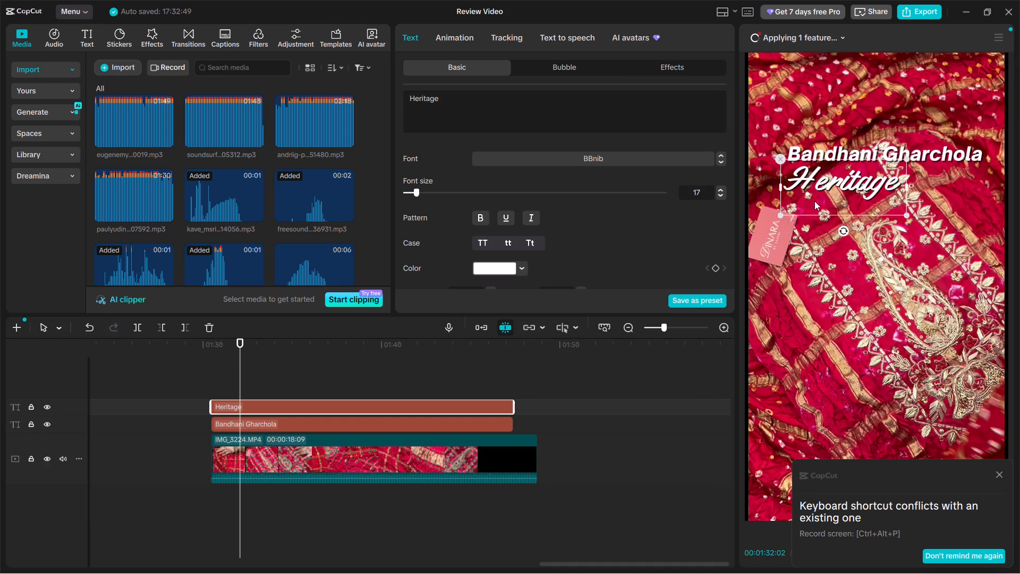
left_click_drag(814, 201, 891, 195)
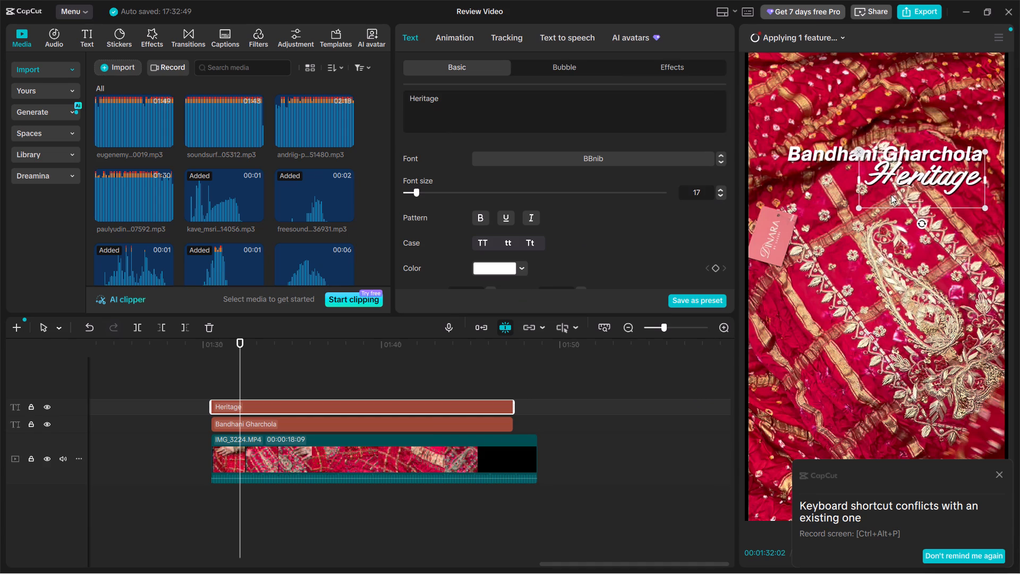
left_click_drag(891, 195, 888, 195)
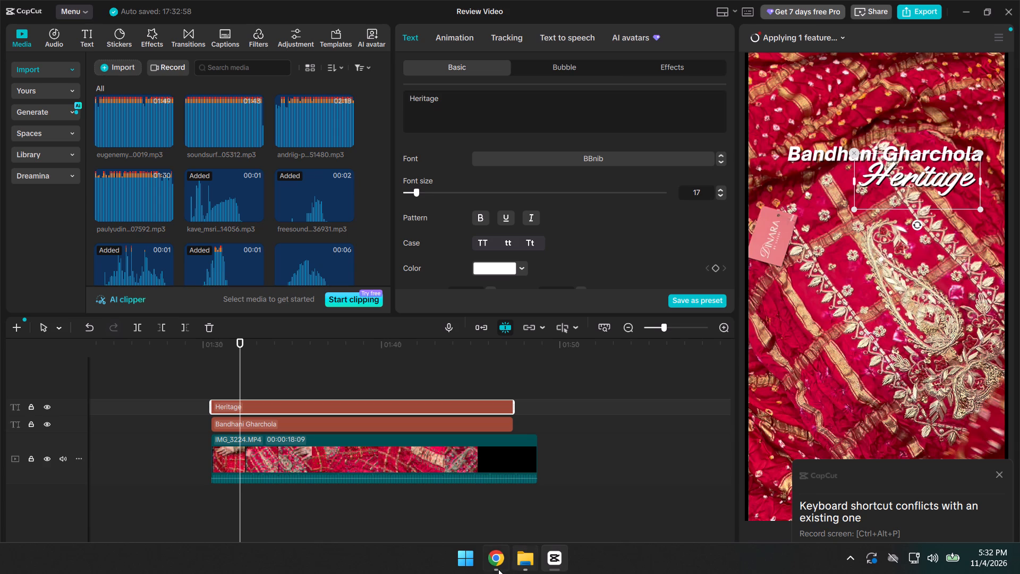
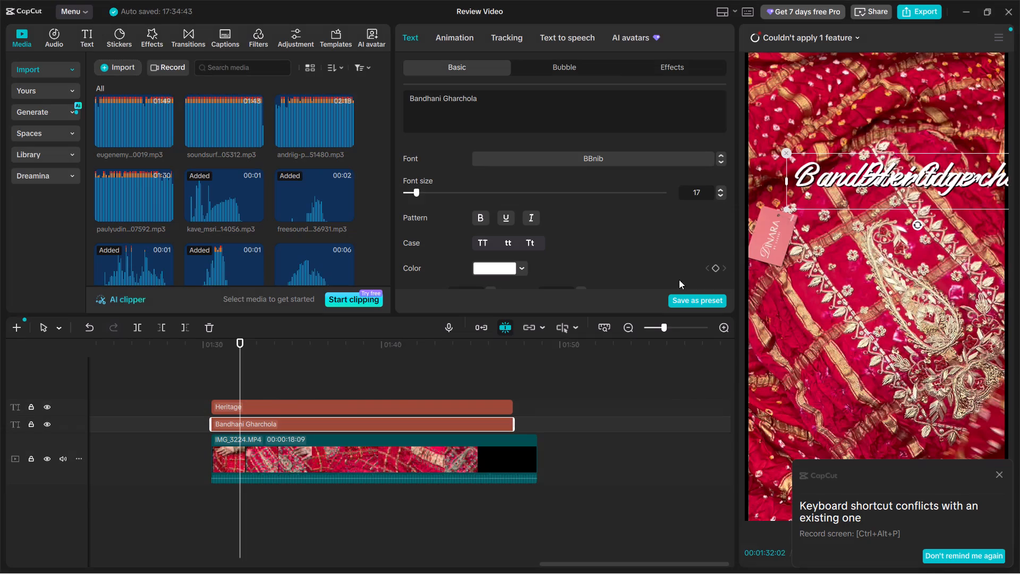
Move Bandhani Gharchola above Heritage, scale it down to fit inside the frame, and nudge it slightly right and up.
left_click_drag(909, 202, 863, 175)
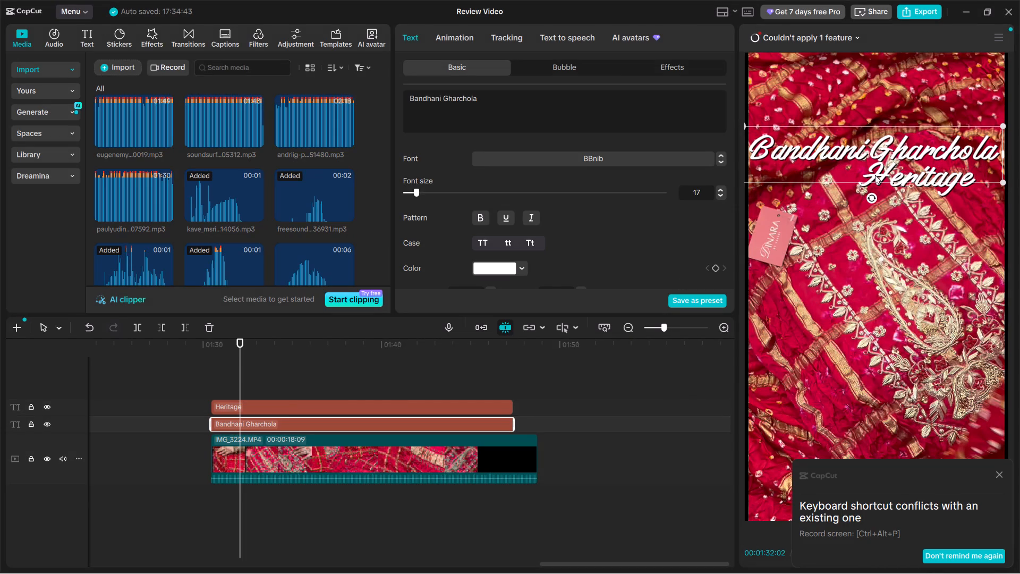
left_click_drag(1000, 183, 972, 165)
left_click_drag(917, 161, 924, 156)
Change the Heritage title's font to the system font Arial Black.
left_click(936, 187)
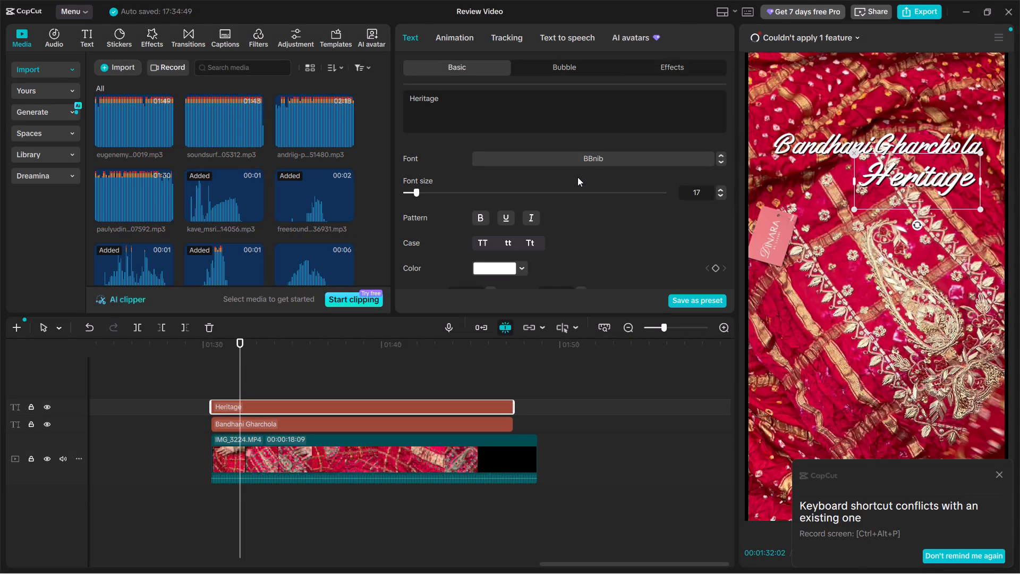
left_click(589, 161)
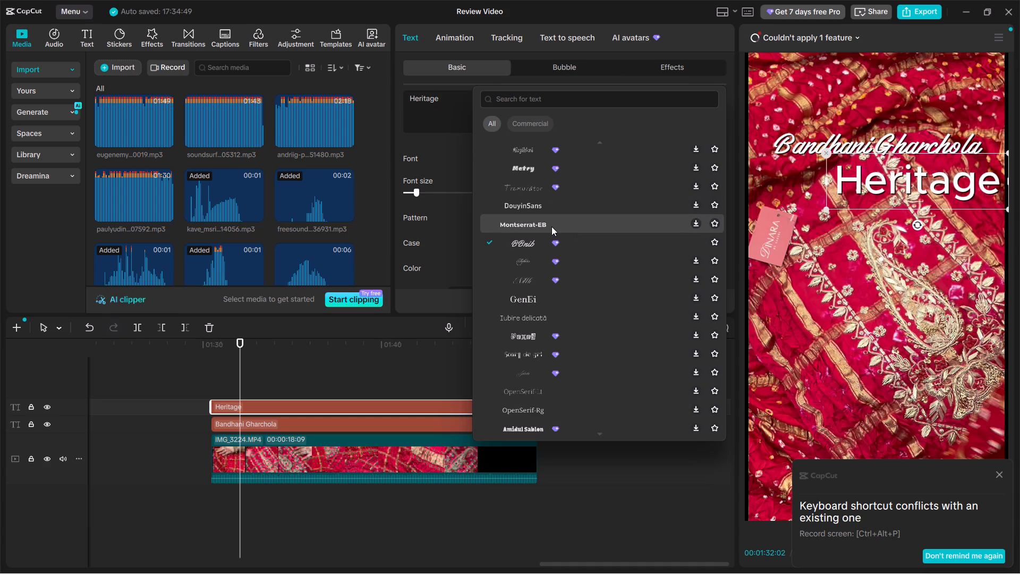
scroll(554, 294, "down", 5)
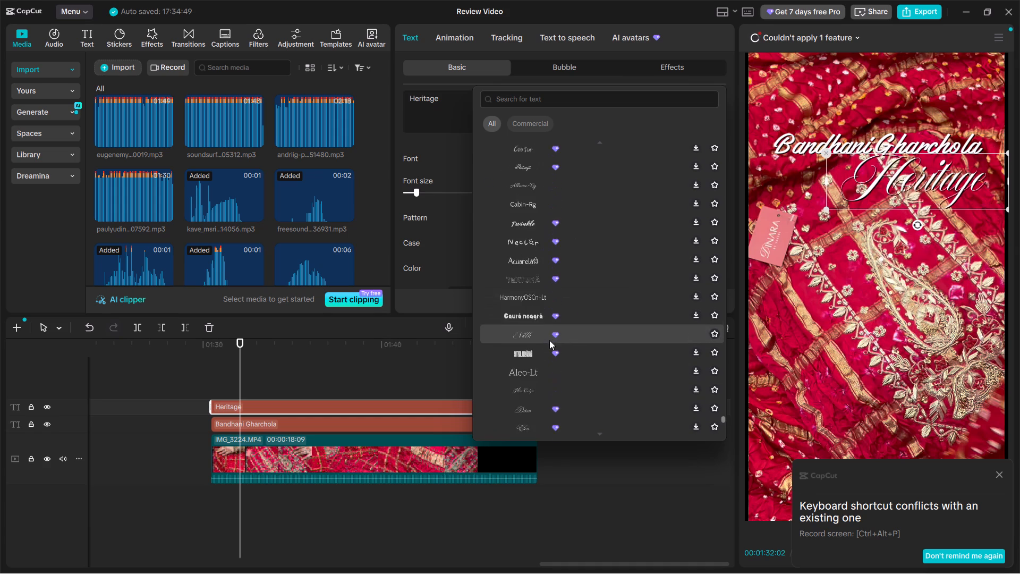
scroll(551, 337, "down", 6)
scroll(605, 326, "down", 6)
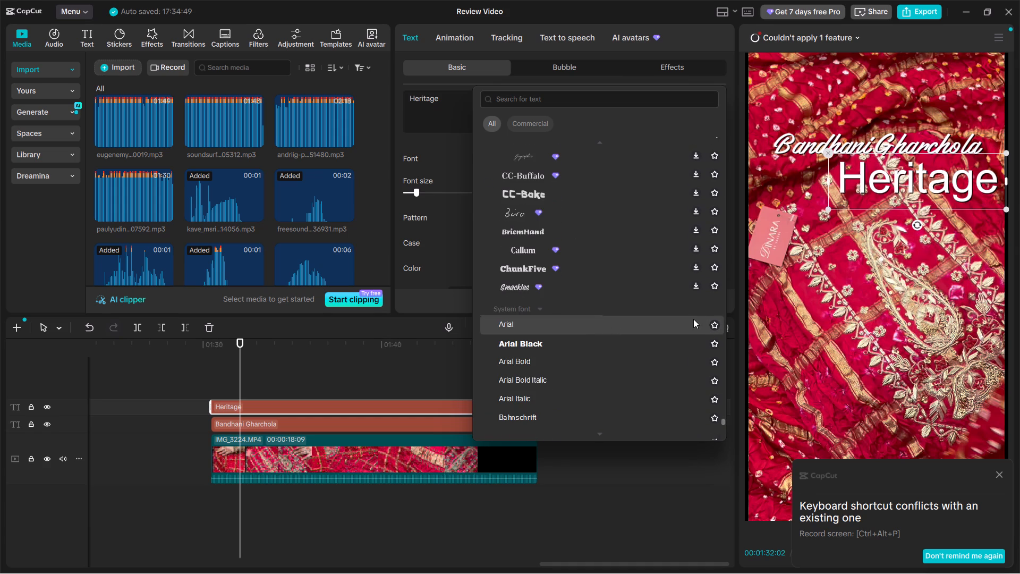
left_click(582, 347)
Scale the Heritage title down and place it just under Bandhani Gharchola with their left edges aligned.
left_click_drag(803, 210, 876, 173)
left_click_drag(916, 191, 919, 176)
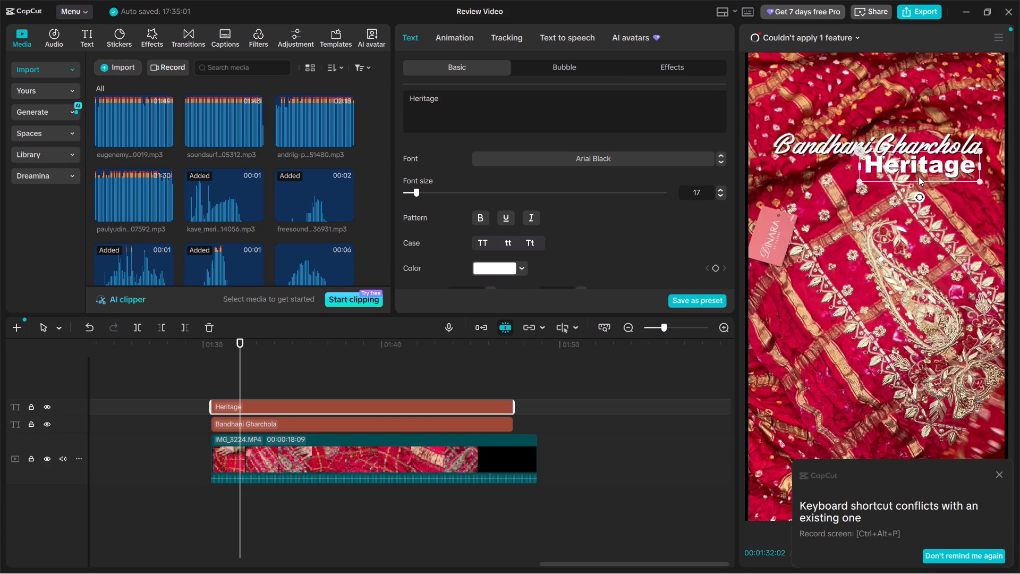
left_click_drag(919, 176, 833, 177)
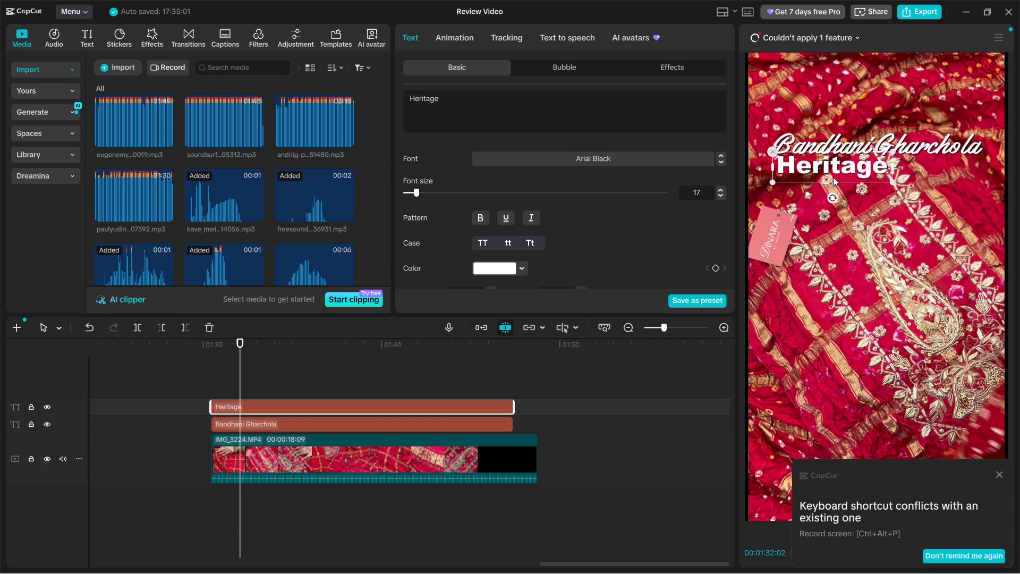
left_click_drag(833, 177, 829, 177)
Play the video from just before the title clips start to check both titles over the footage.
left_click(288, 381)
left_click_drag(285, 381, 231, 389)
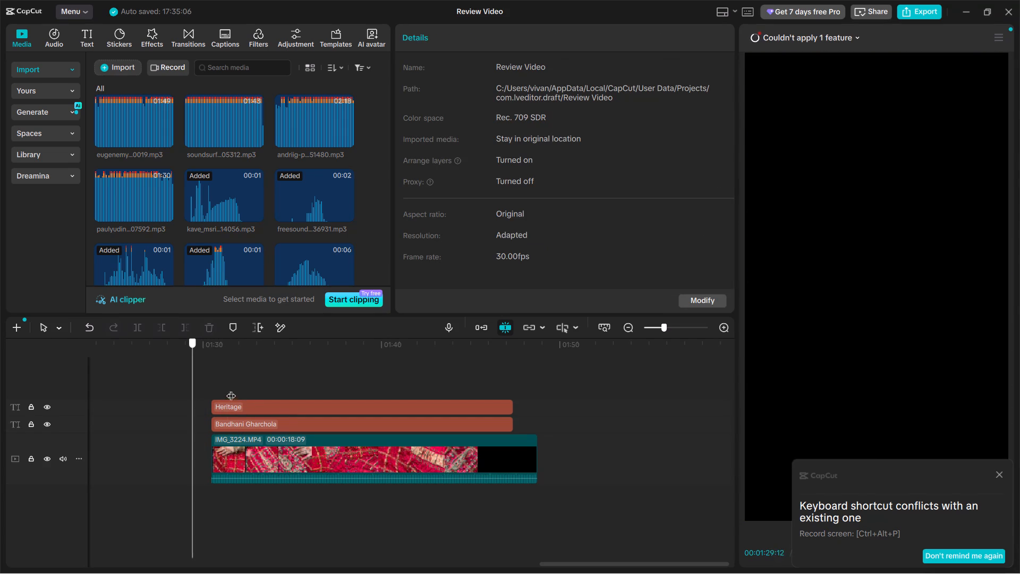
left_click_drag(231, 389, 235, 391)
key("space")
scroll(275, 392, "up", 3, "alt")
scroll(282, 396, "down", 2, "alt")
scroll(395, 411, "down", 1, "alt")
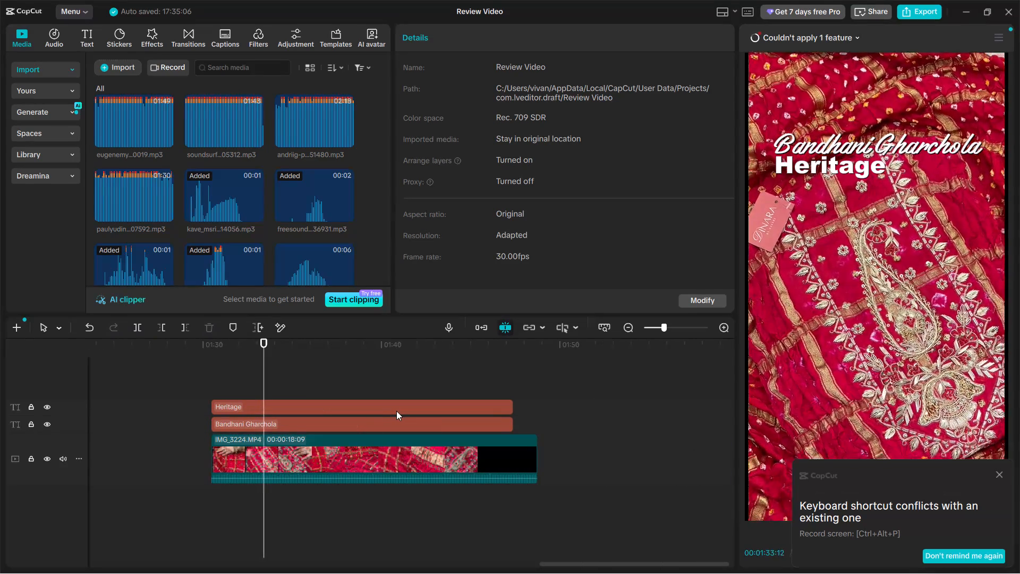
scroll(396, 411, "up", 5, "ctrl")
key("space")
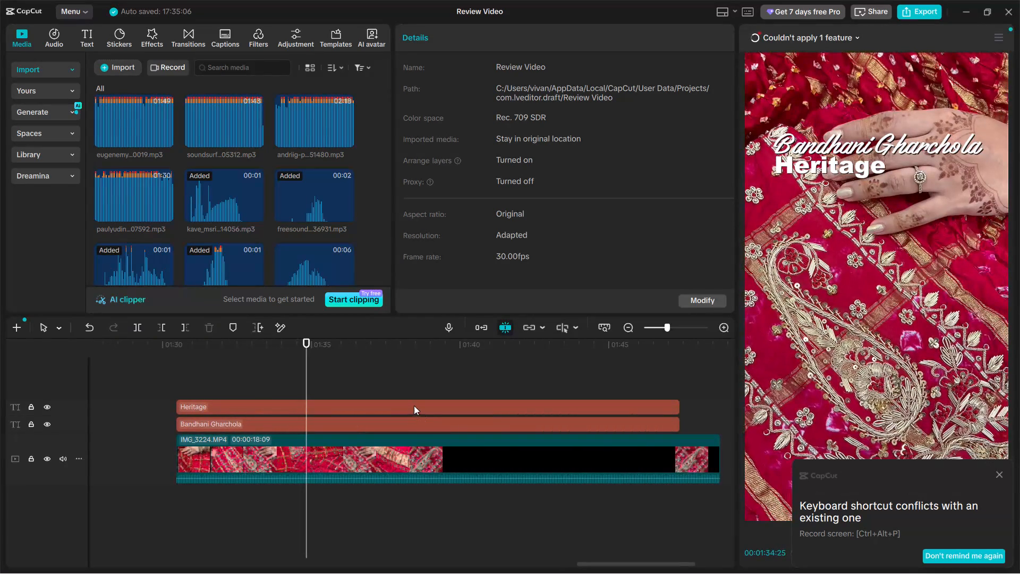
Try Bleach, Smackles and other fonts on the Bandhani Gharchola title, settling on Behind The Nineties Medium Italic.
left_click(421, 419)
left_click(521, 163)
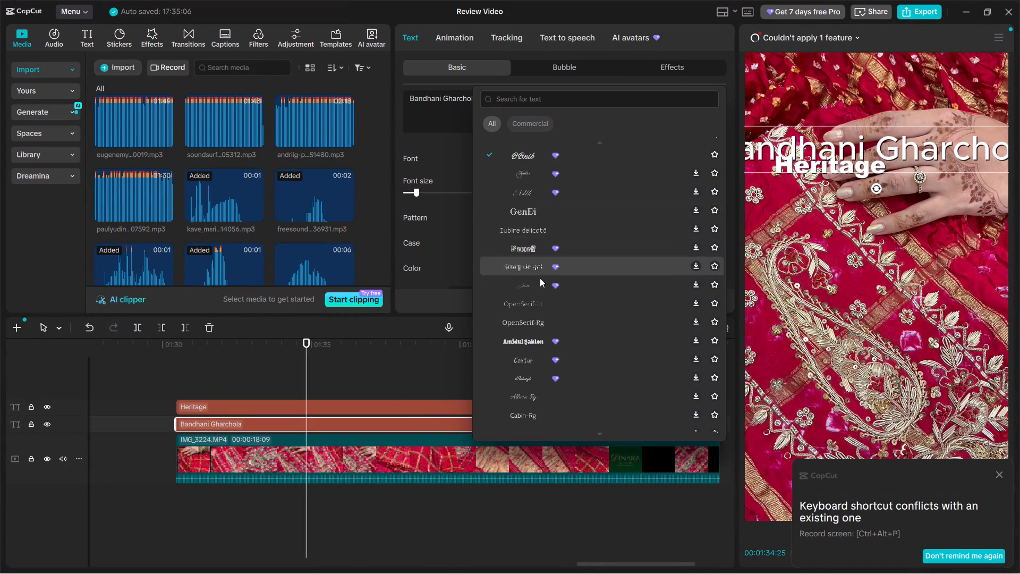
scroll(542, 290, "down", 6)
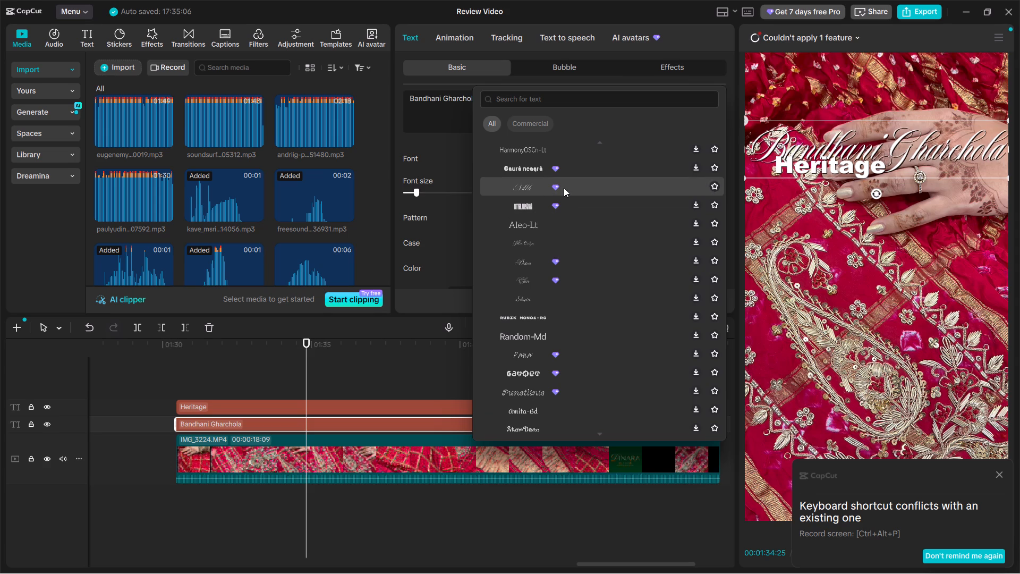
left_click(560, 207)
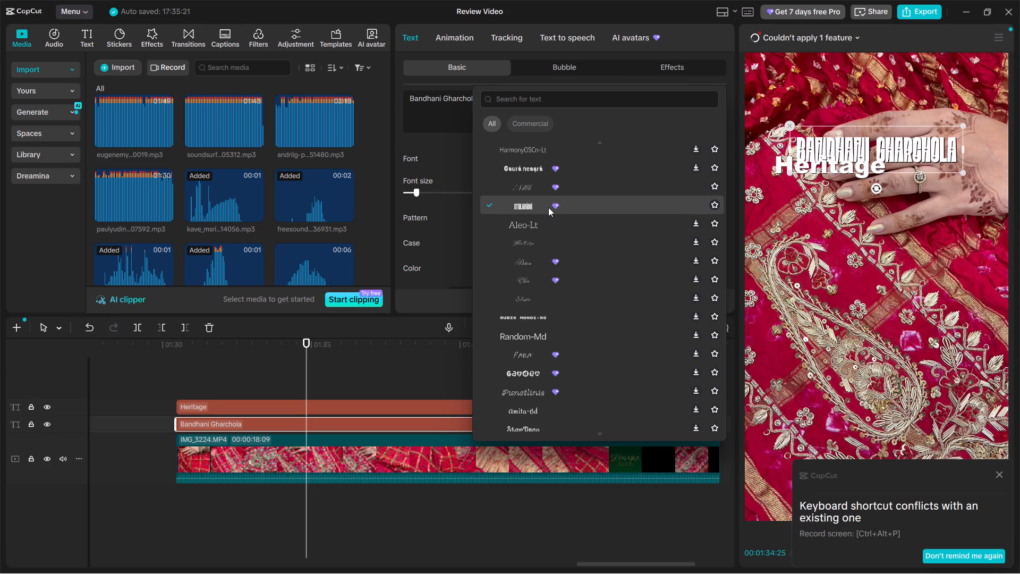
scroll(553, 262, "down", 6)
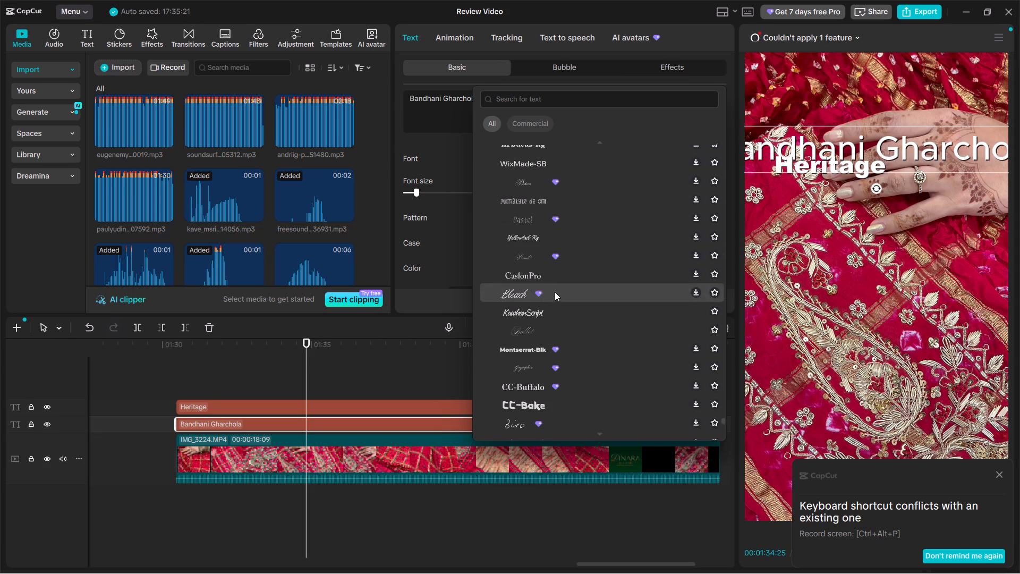
left_click(562, 292)
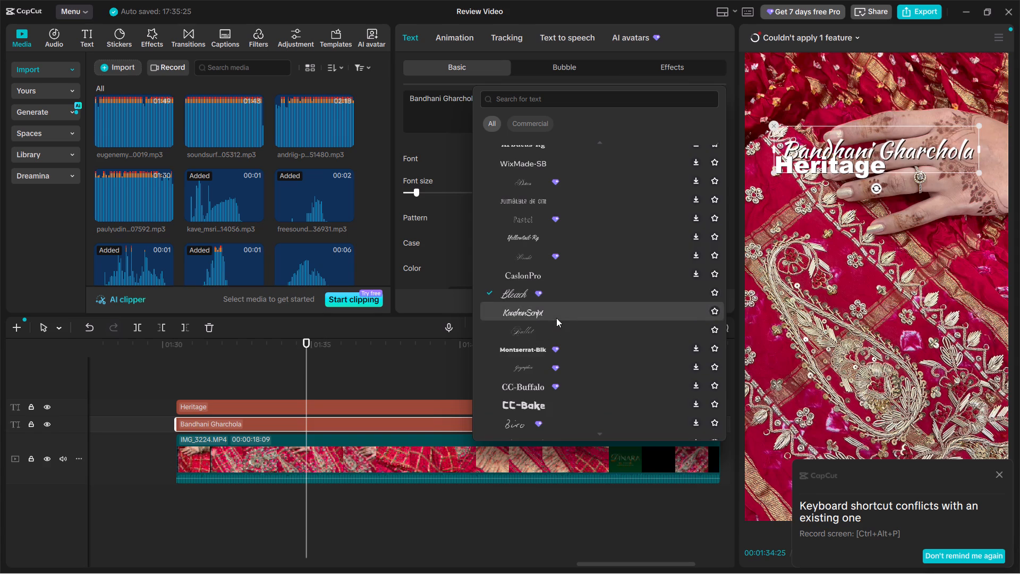
scroll(564, 315, "down", 2)
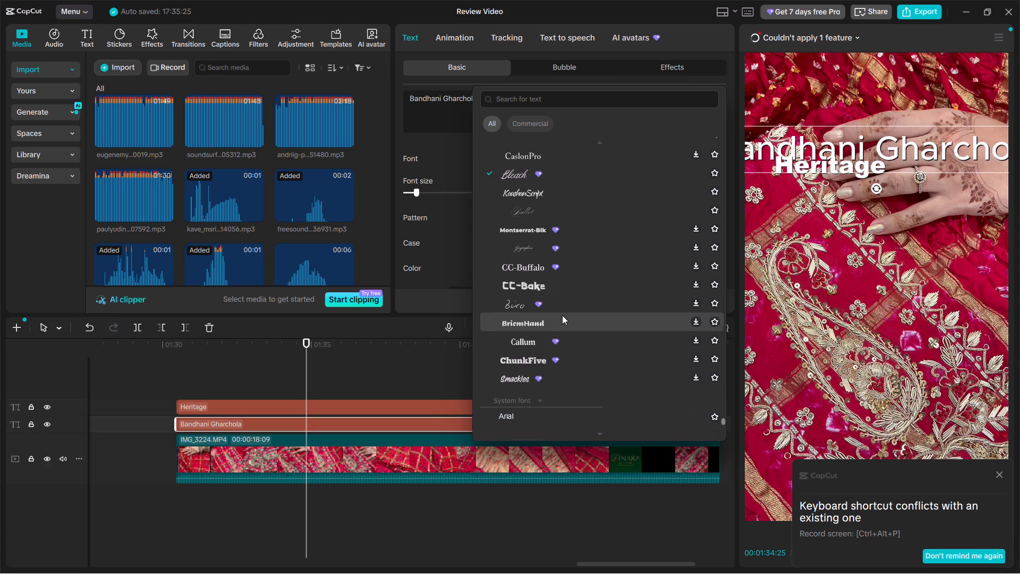
scroll(562, 315, "down", 1)
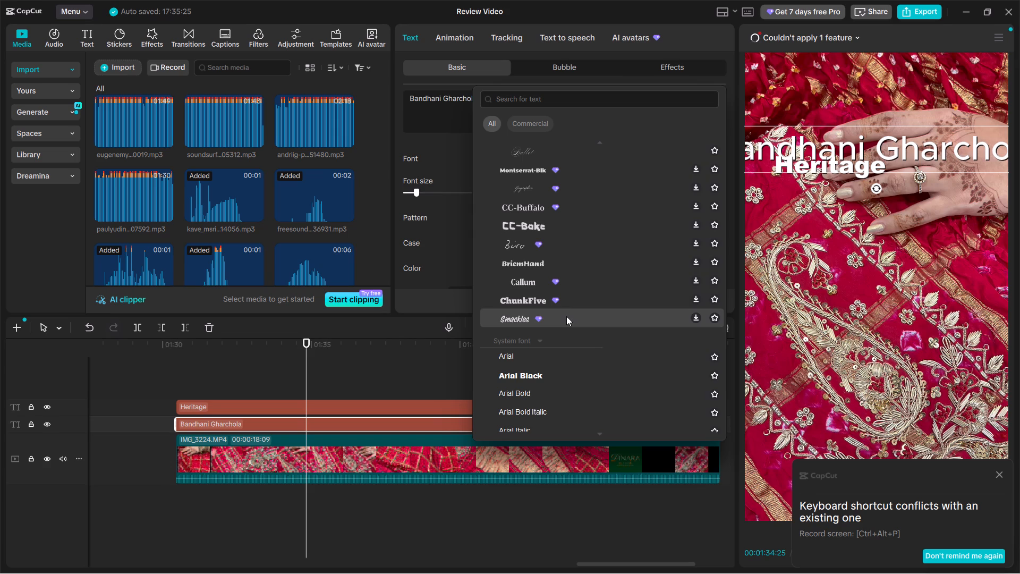
left_click(566, 316)
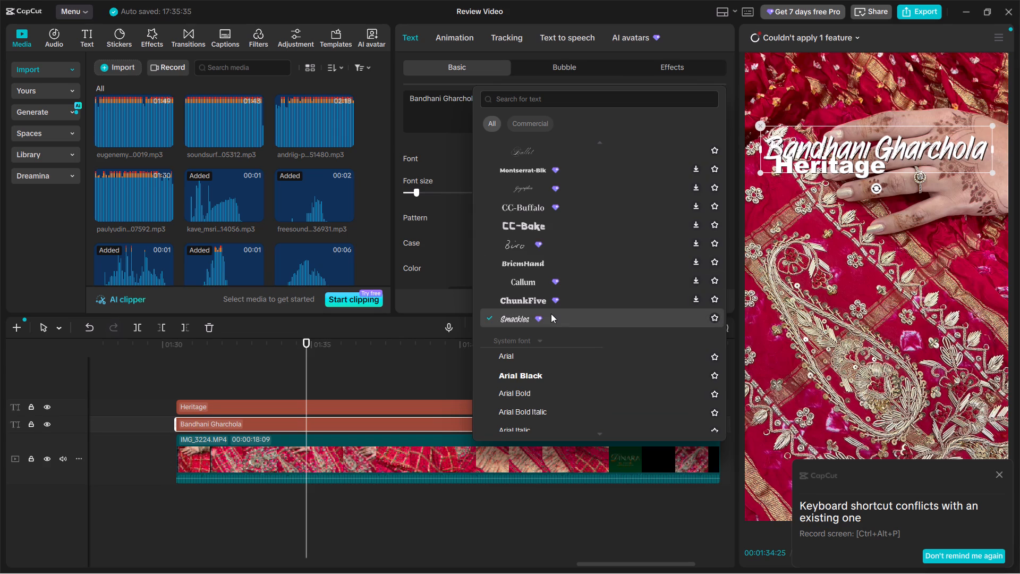
left_click(548, 241)
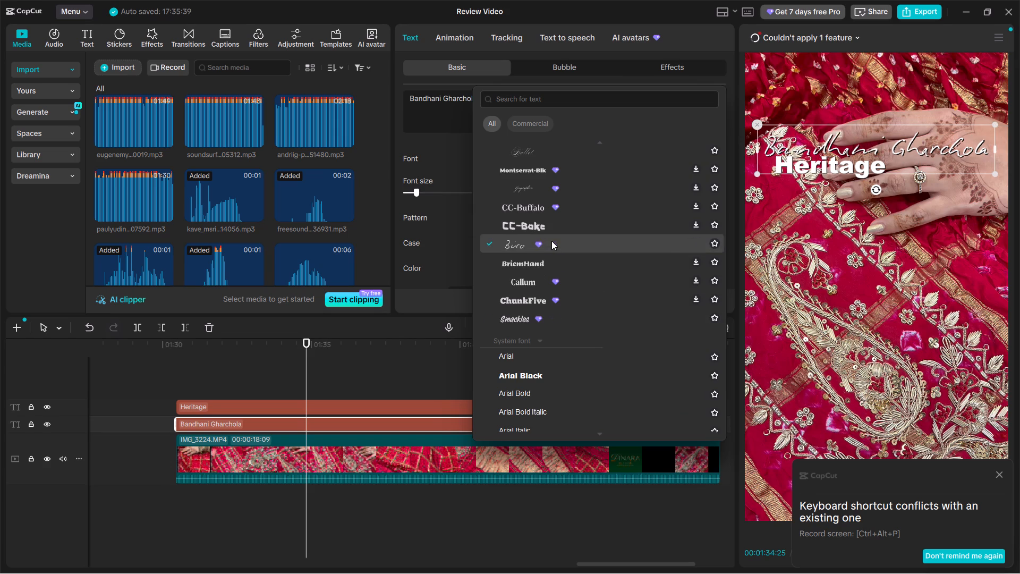
scroll(548, 353, "down", 4)
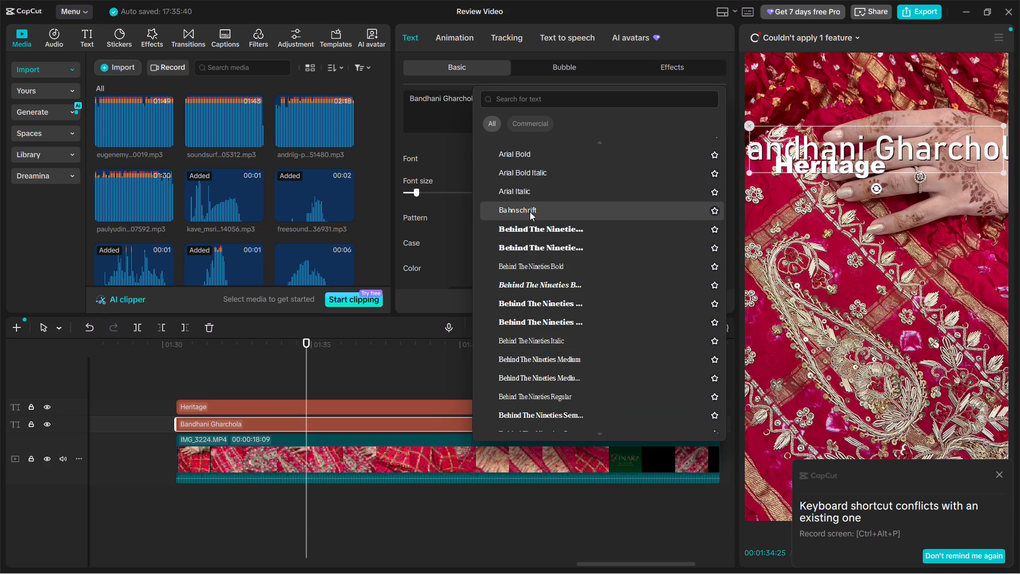
left_click(549, 377)
Move Bandhani Gharchola left and slightly up so its left edge lines up with Heritage just below.
left_click_drag(895, 154, 878, 149)
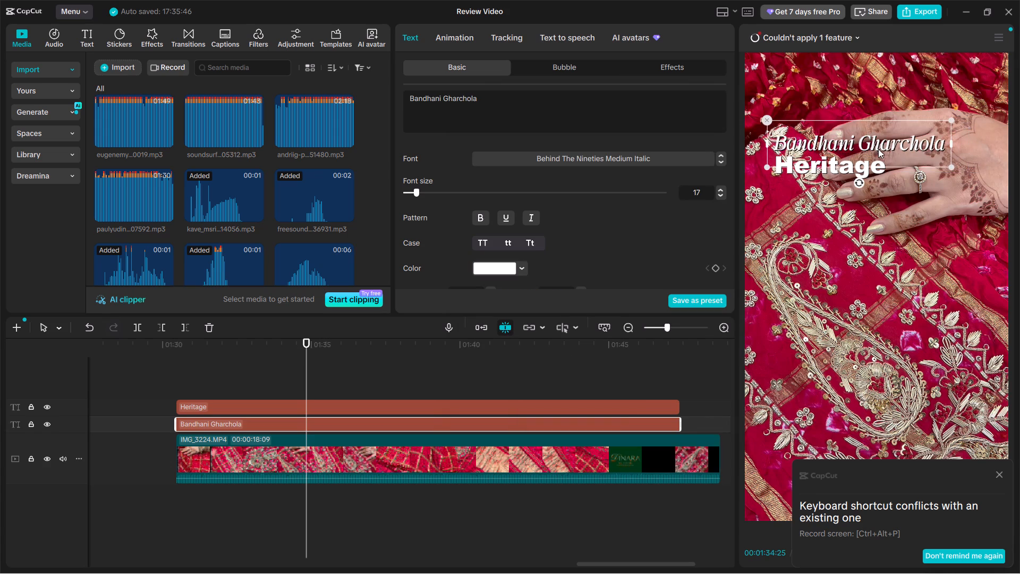
left_click_drag(878, 149, 878, 150)
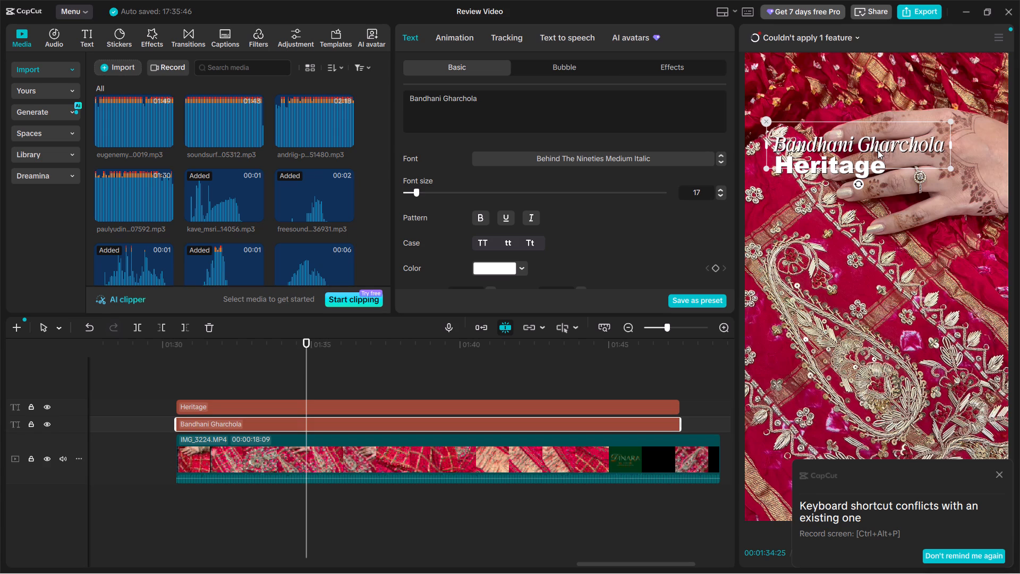
left_click_drag(878, 150, 880, 150)
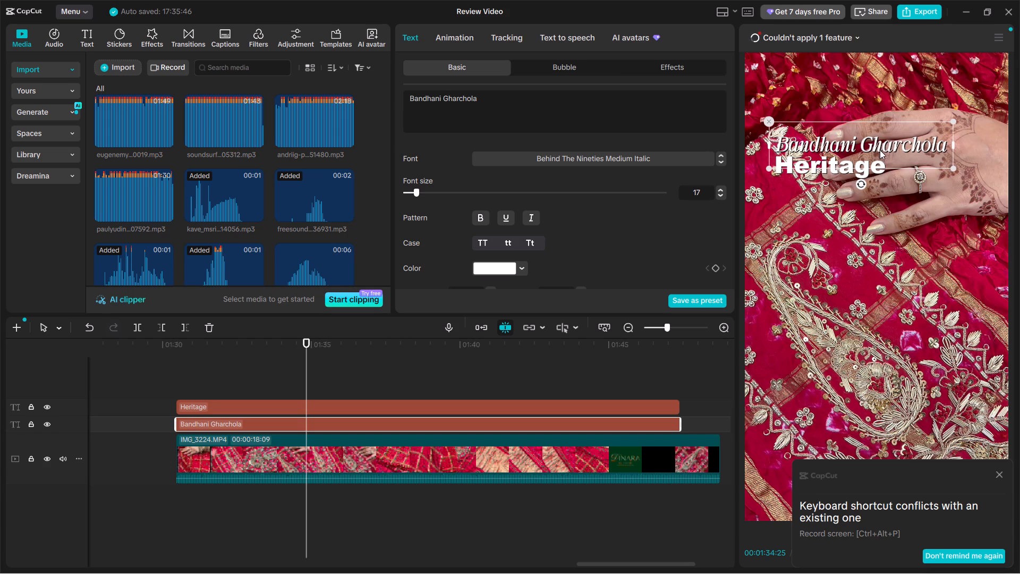
Change the Heritage title's font to Open Sauce Two Black.
left_click(803, 165)
left_click(813, 173)
left_click(600, 151)
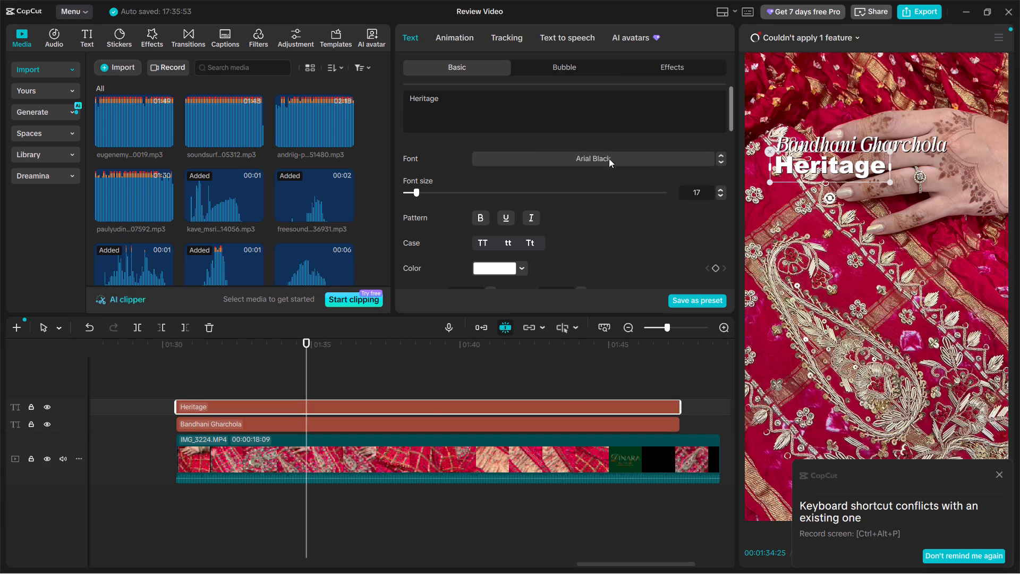
scroll(550, 197, "up", 5)
scroll(550, 198, "down", 10)
scroll(535, 243, "down", 5)
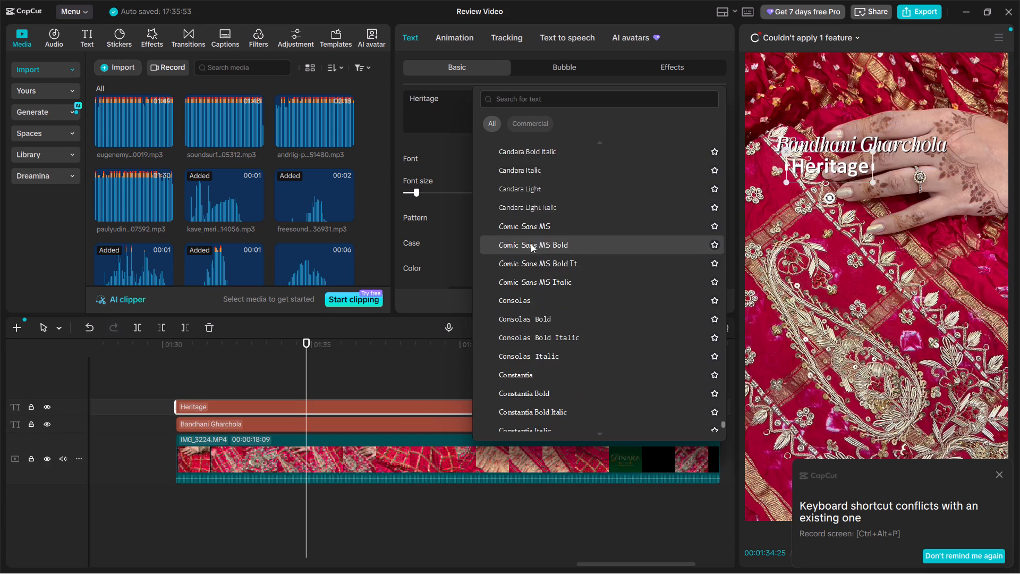
scroll(530, 245, "down", 20)
scroll(530, 245, "down", 10)
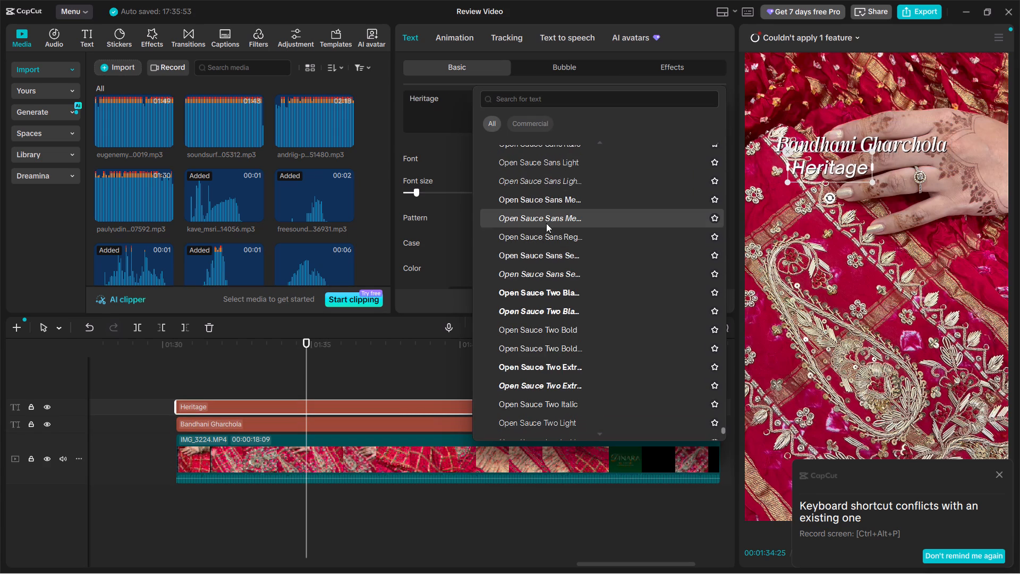
left_click(554, 285)
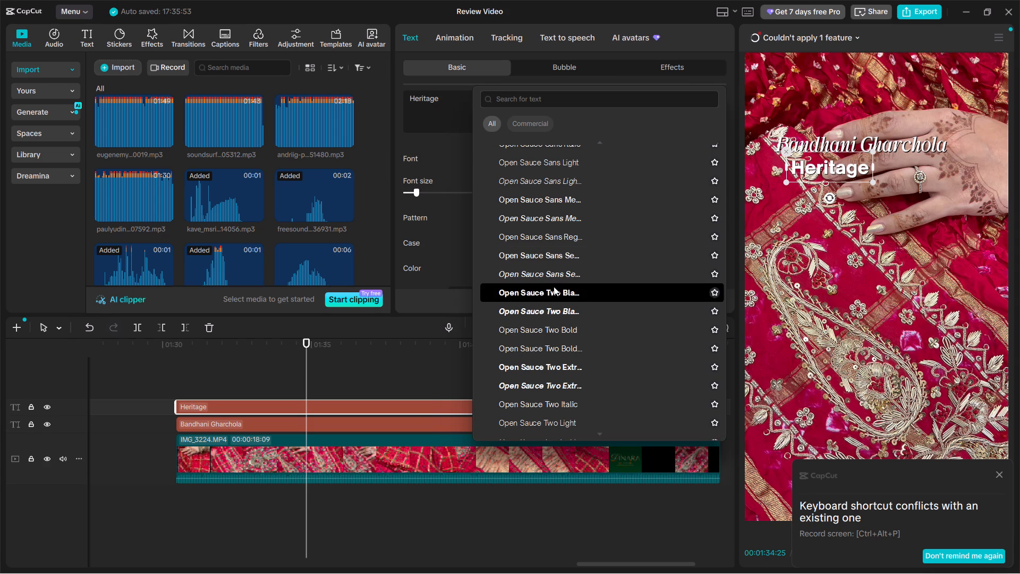
Move the Heritage title just below the word Gharchola, near the right end of that line.
left_click_drag(824, 167, 899, 158)
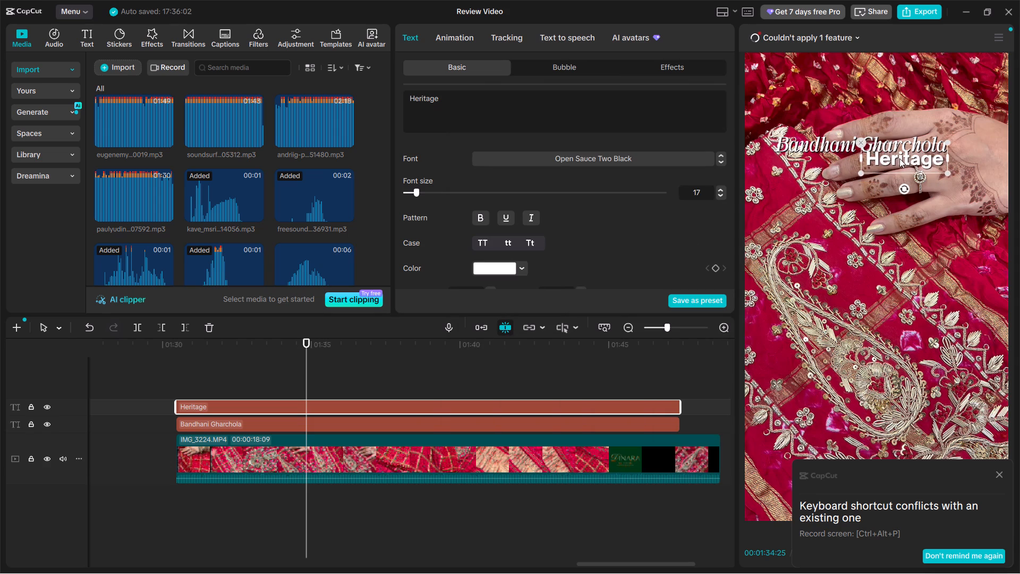
left_click_drag(899, 158, 899, 161)
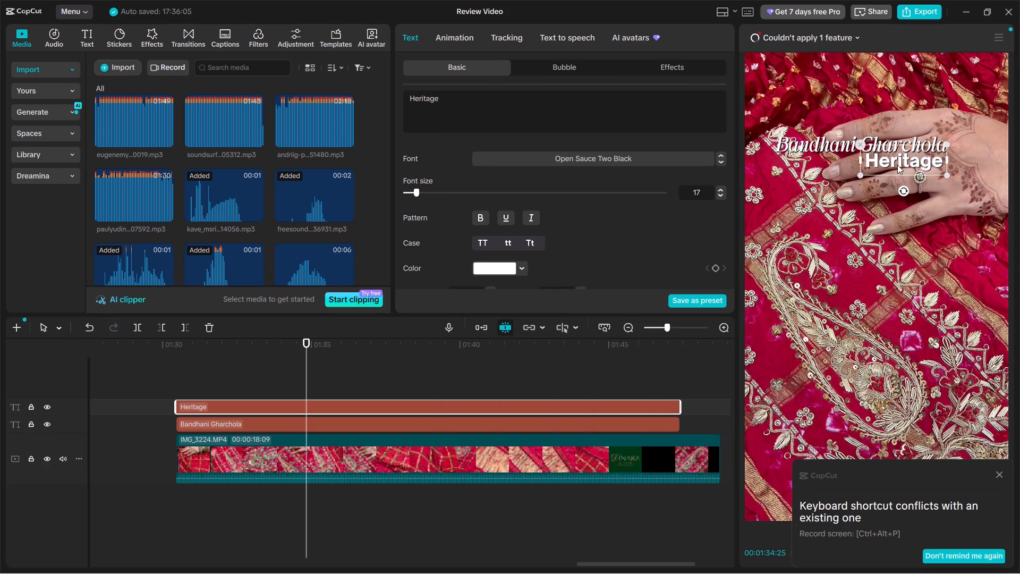
Play the video from the start of the title clips to review the new fonts and placement over the footage.
left_click(208, 395)
left_click_drag(208, 394, 173, 389)
key("space")
scroll(214, 393, "up", 2, "alt")
scroll(260, 390, "down", 2, "alt")
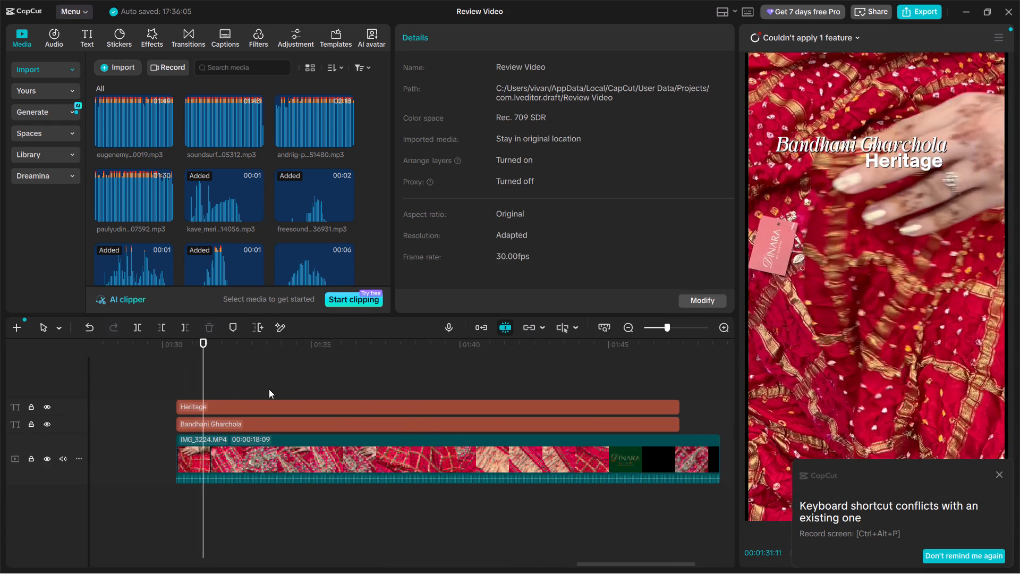
scroll(360, 399, "up", 3, "ctrl")
scroll(360, 399, "down", 3, "alt")
scroll(360, 399, "up", 3, "alt")
scroll(360, 399, "down", 2, "alt")
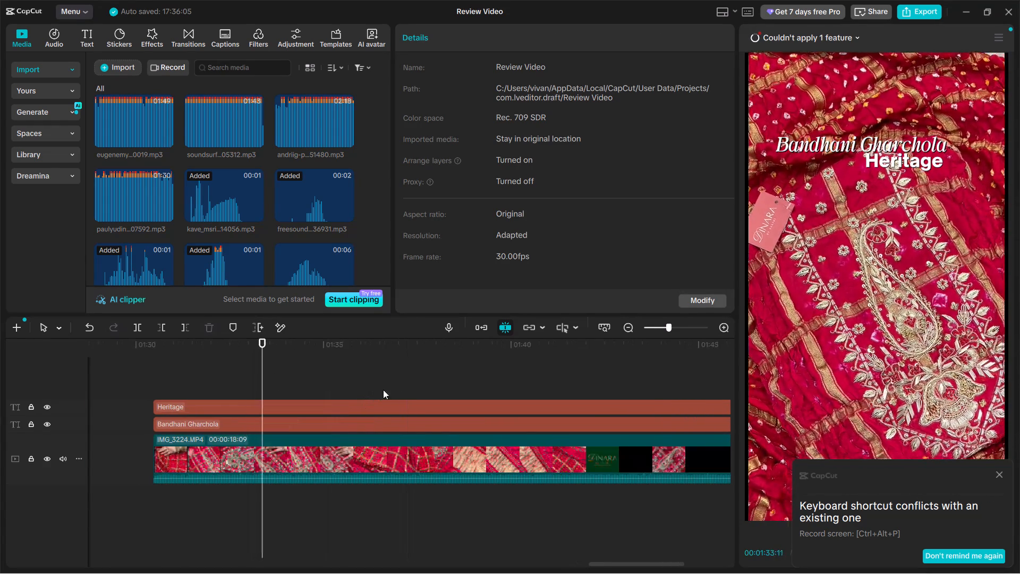
scroll(431, 384, "up", 2, "alt")
scroll(433, 384, "down", 2, "alt")
key("space")
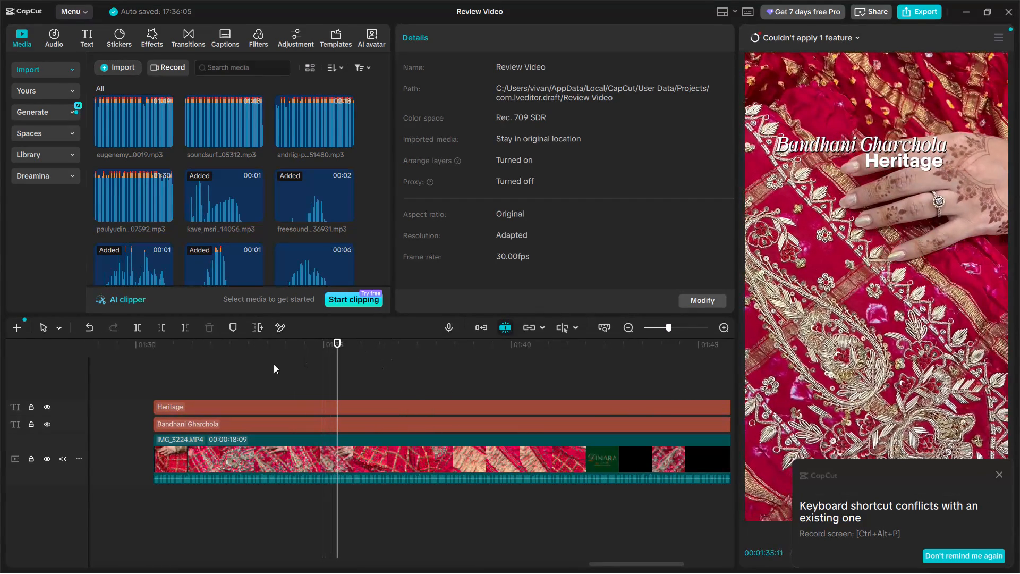
left_click(293, 380)
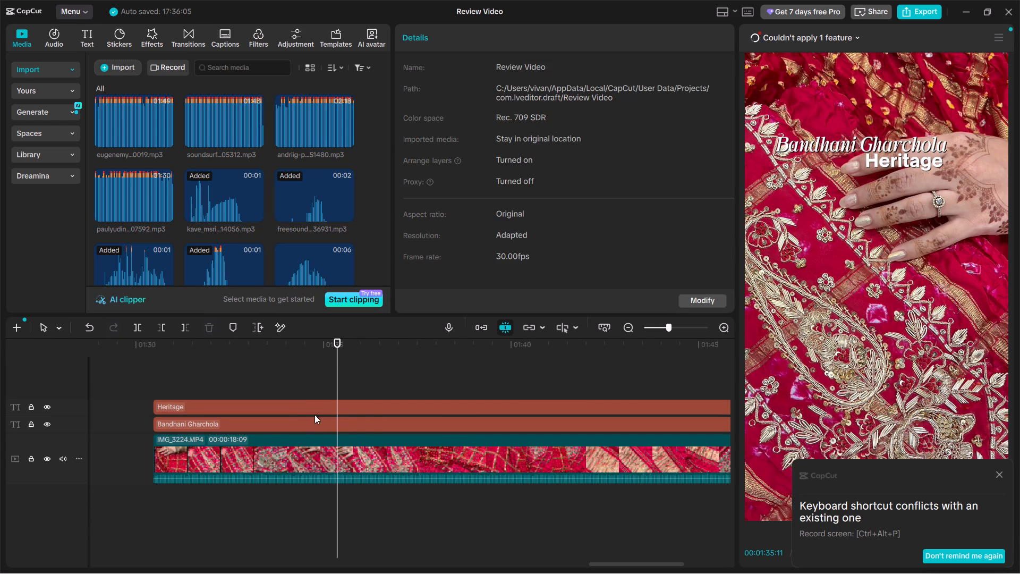
Increase the Heritage title's shadow distance to 5.
left_click(316, 408)
scroll(523, 228, "down", 6)
scroll(432, 228, "down", 2)
scroll(432, 226, "up", 1)
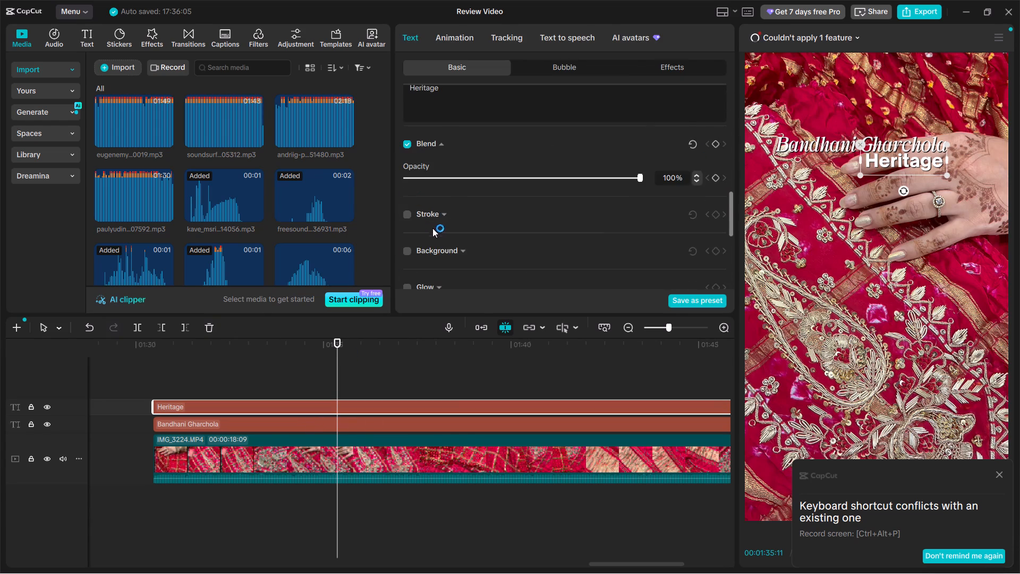
scroll(432, 228, "up", 2)
scroll(433, 237, "down", 5)
scroll(524, 241, "down", 1)
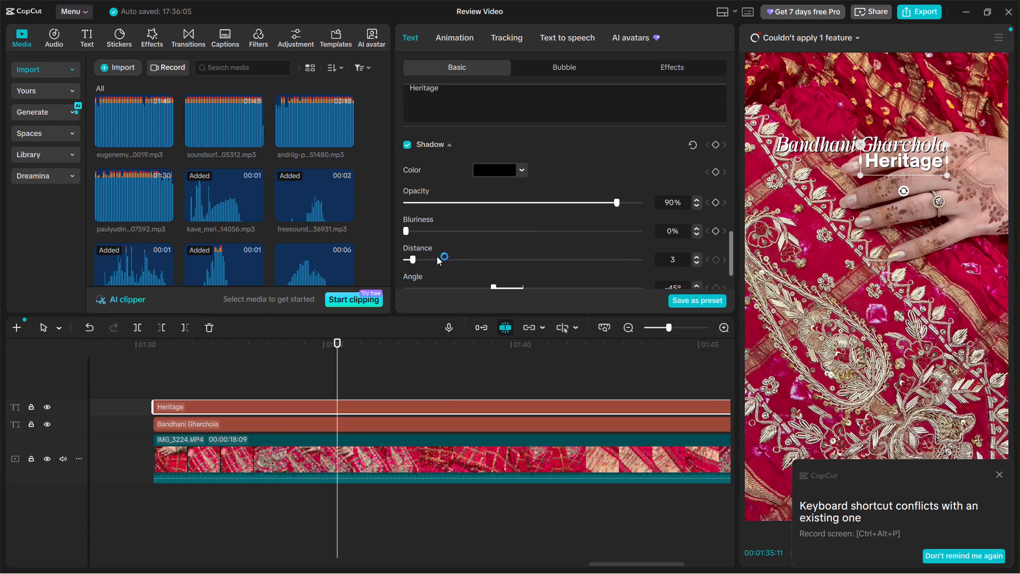
scroll(450, 256, "down", 1)
left_click(696, 205)
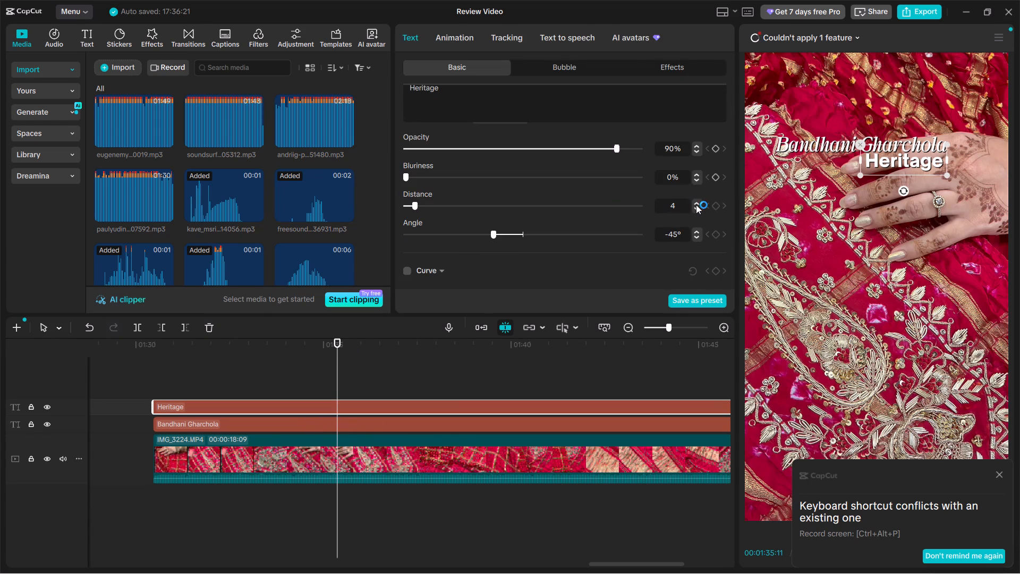
left_click(696, 205)
Move the Heritage and Bandhani Gharchola titles together into the upper-right area of the video frame.
left_click_drag(253, 389, 322, 423)
left_click_drag(831, 158, 886, 158)
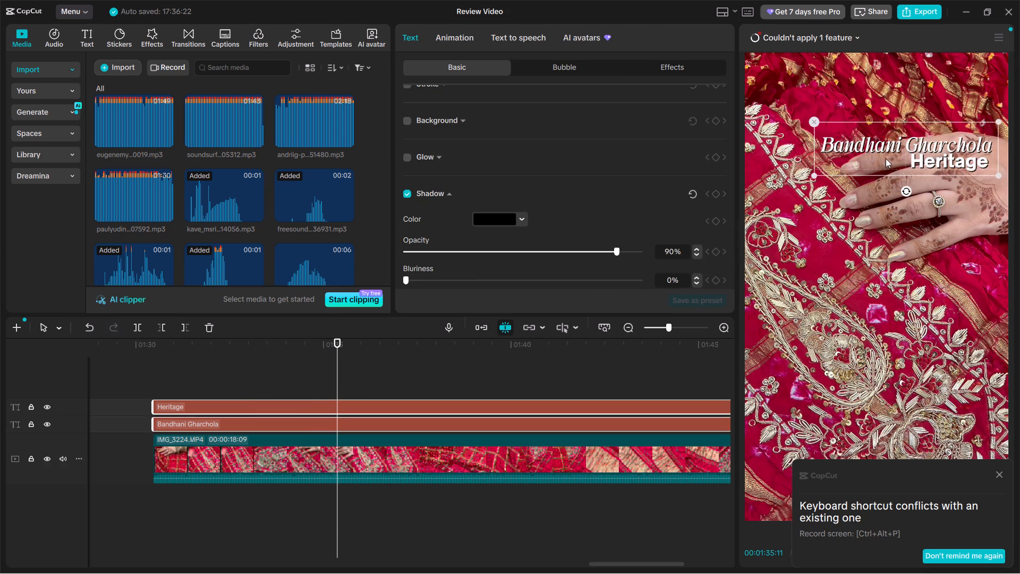
left_click_drag(886, 158, 882, 135)
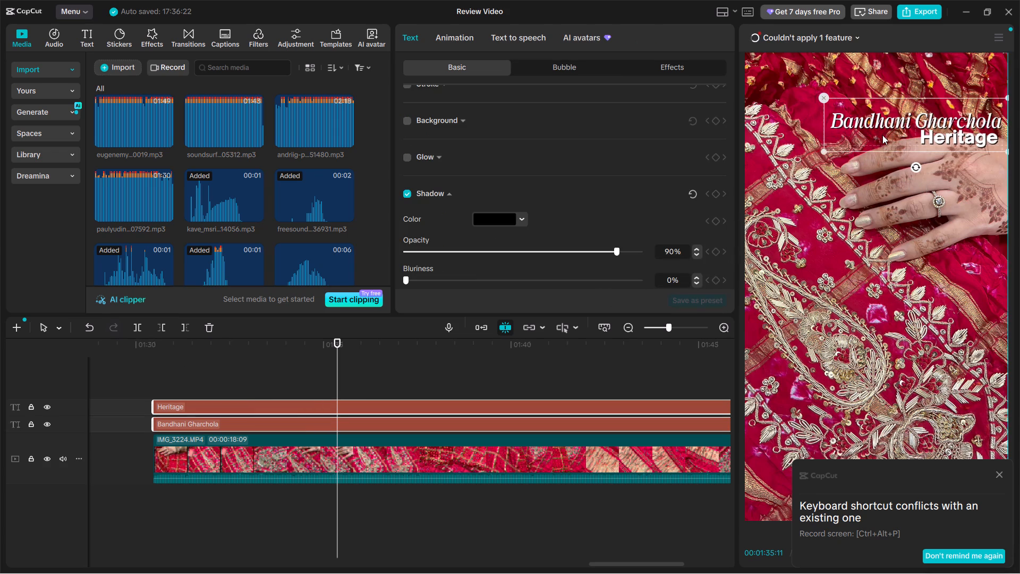
left_click_drag(882, 135, 872, 109)
left_click_drag(872, 114, 872, 109)
Play the video from near the start of the title clips to review the titles' new placement.
left_click(198, 373)
key("space")
scroll(256, 387, "up", 3, "alt")
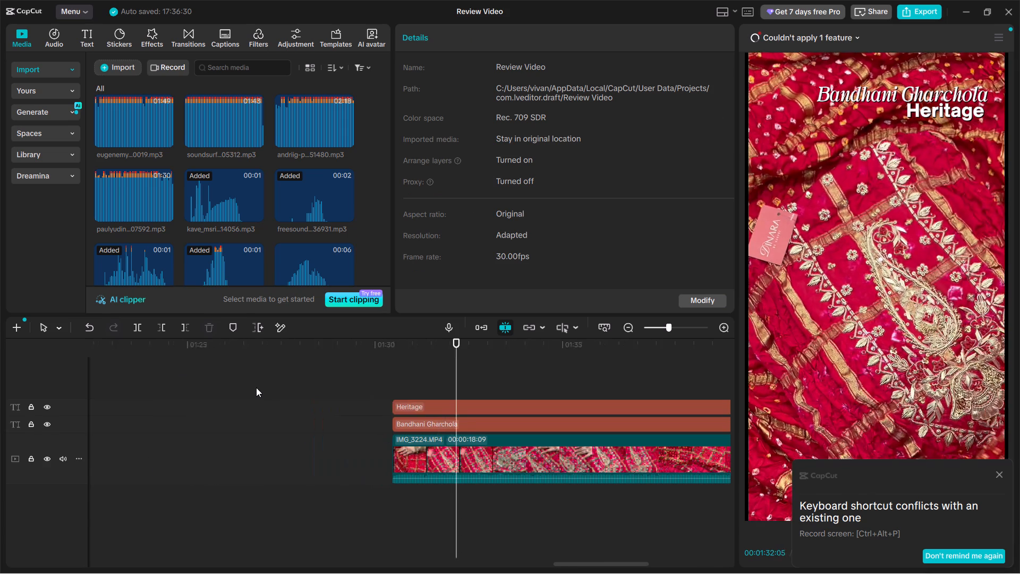
scroll(256, 387, "down", 4, "alt")
scroll(256, 387, "up", 4, "alt")
scroll(256, 387, "down", 4, "alt")
scroll(322, 398, "down", 13, "ctrl")
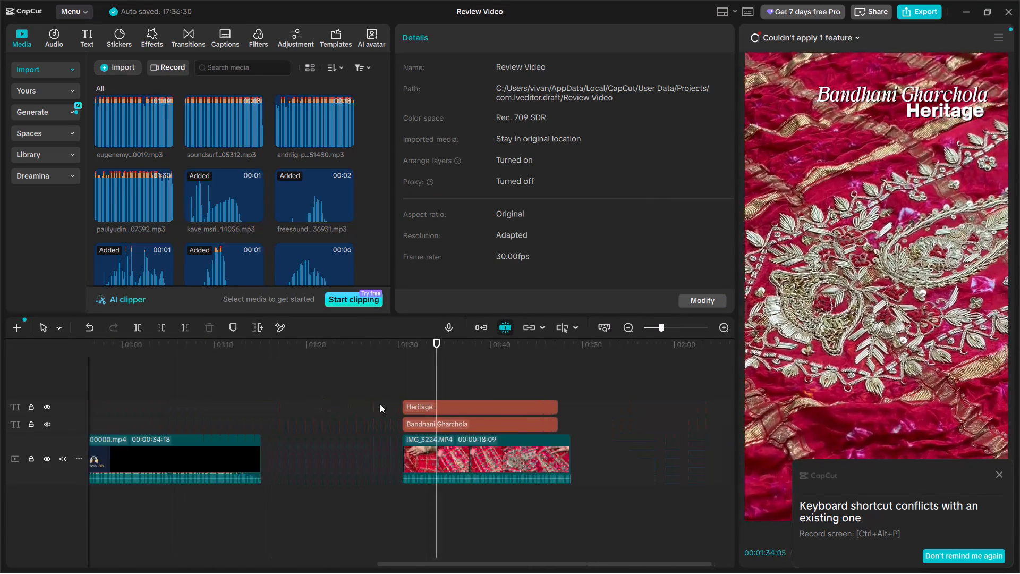
scroll(530, 411, "up", 14, "ctrl")
scroll(495, 419, "down", 2, "alt")
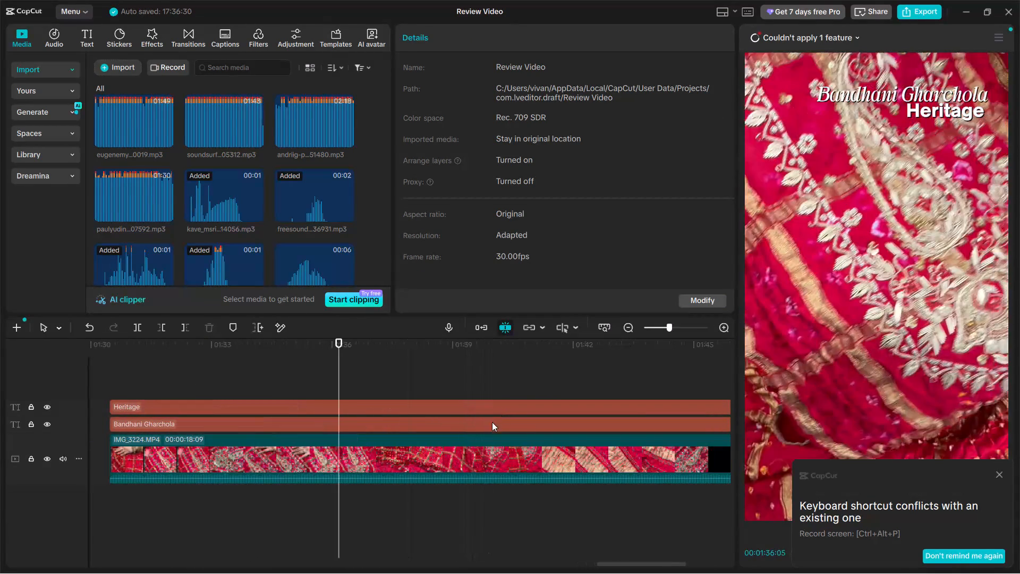
key("space")
Change the Bandhani Gharchola title's text color to pale yellow FFF3B3 and copy its hex code.
left_click(386, 429)
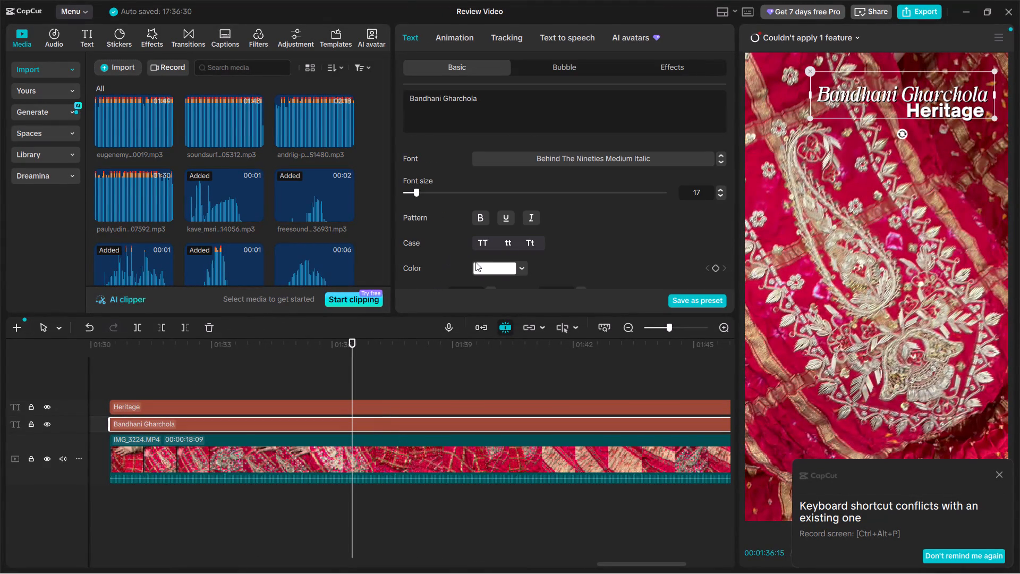
left_click(491, 265)
left_click_drag(474, 378, 484, 378)
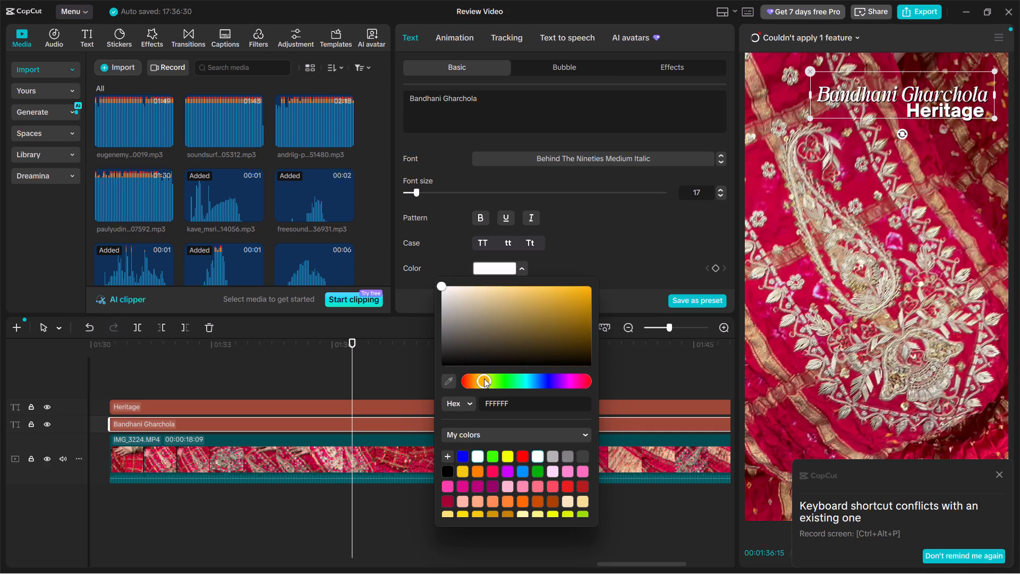
left_click_drag(484, 378, 479, 378)
left_click_drag(491, 313, 504, 273)
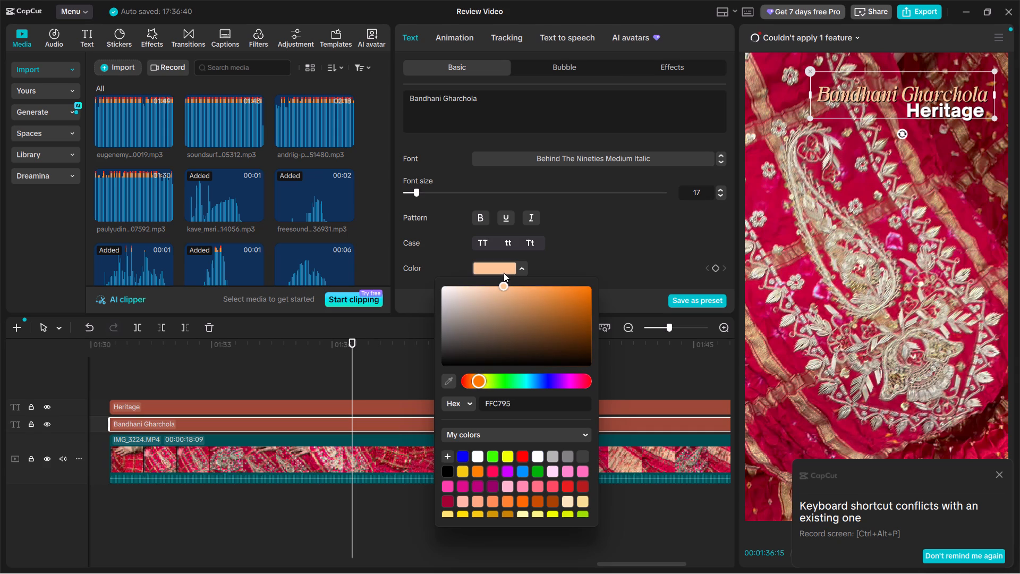
left_click_drag(504, 273, 490, 280)
left_click_drag(481, 384, 487, 384)
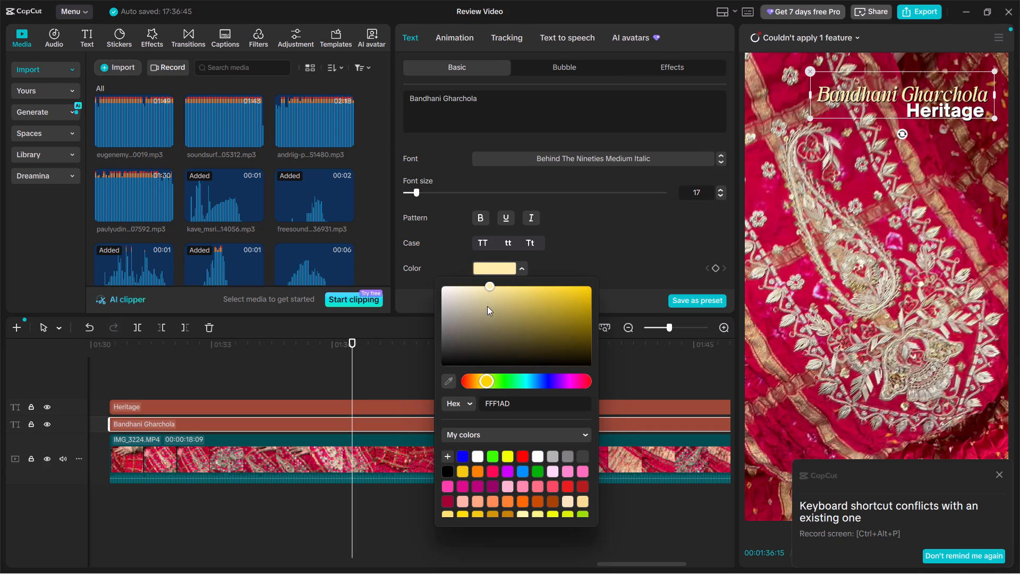
left_click_drag(487, 306, 498, 284)
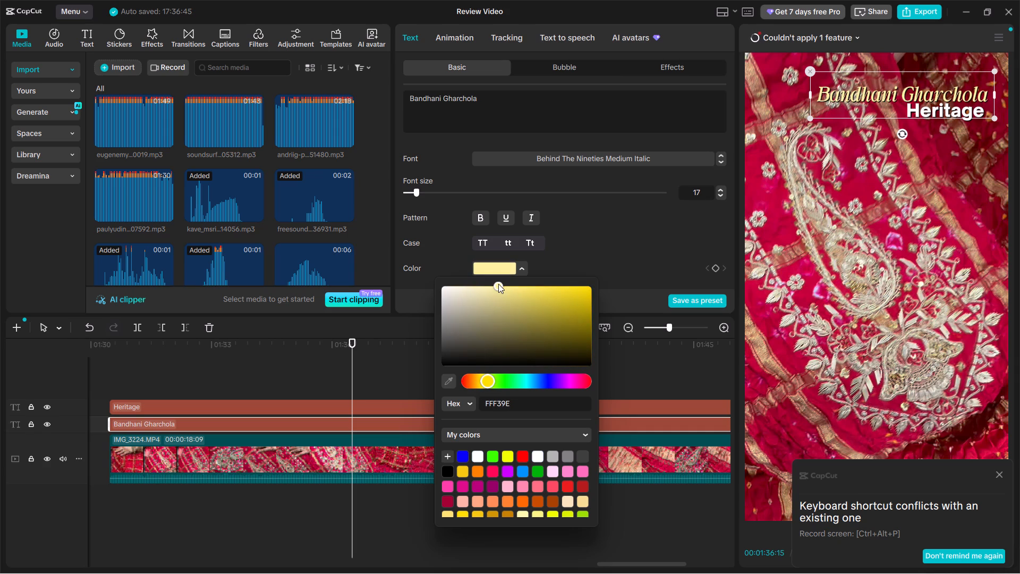
left_click_drag(498, 284, 486, 283)
left_click(523, 404)
key("ctrl+a")
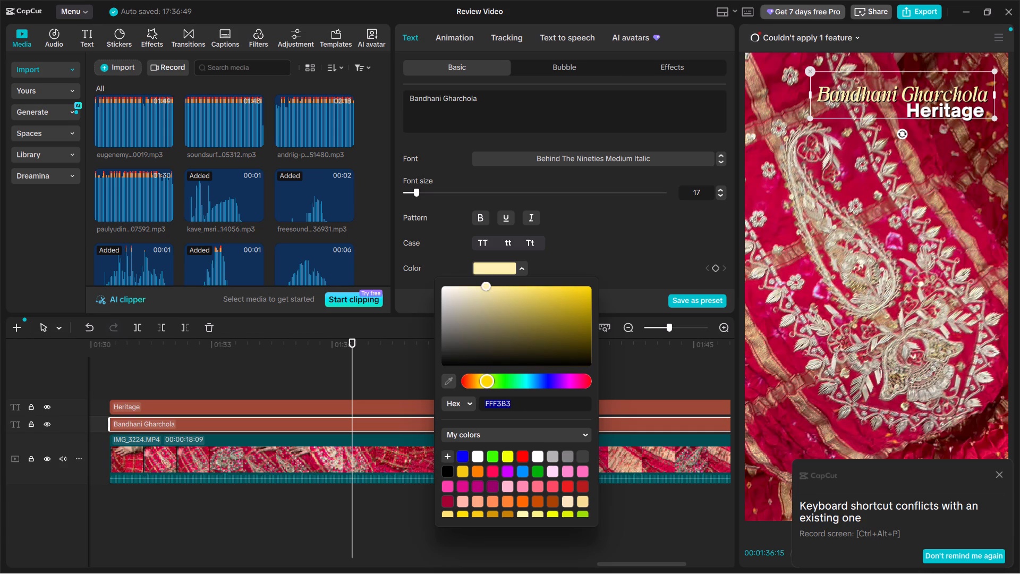
key("ctrl+c")
left_click(597, 224)
Apply the same pale yellow, FFF3B3, to the Heritage title's text.
left_click(452, 404)
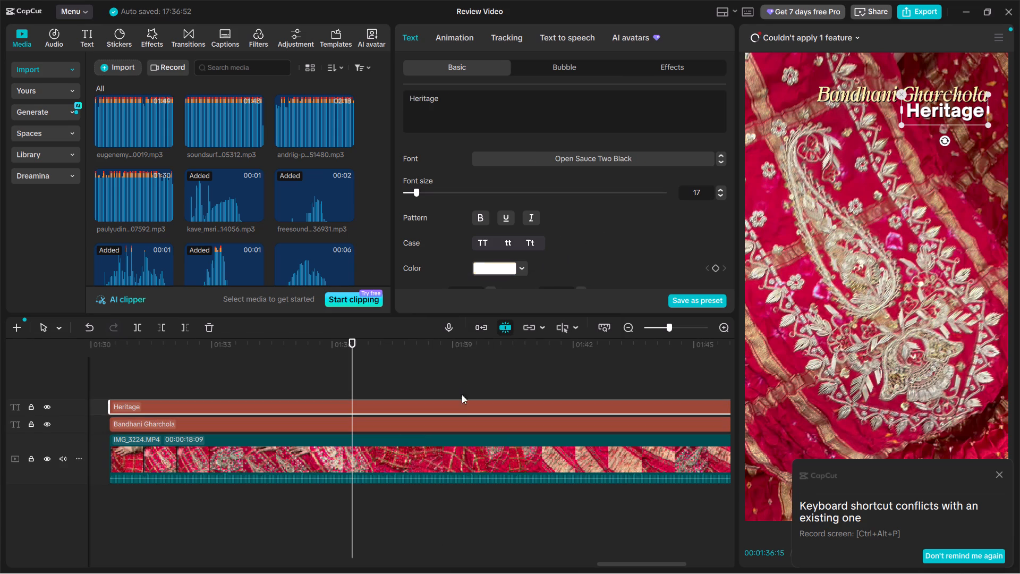
left_click(487, 275)
left_click(491, 267)
left_click(509, 397)
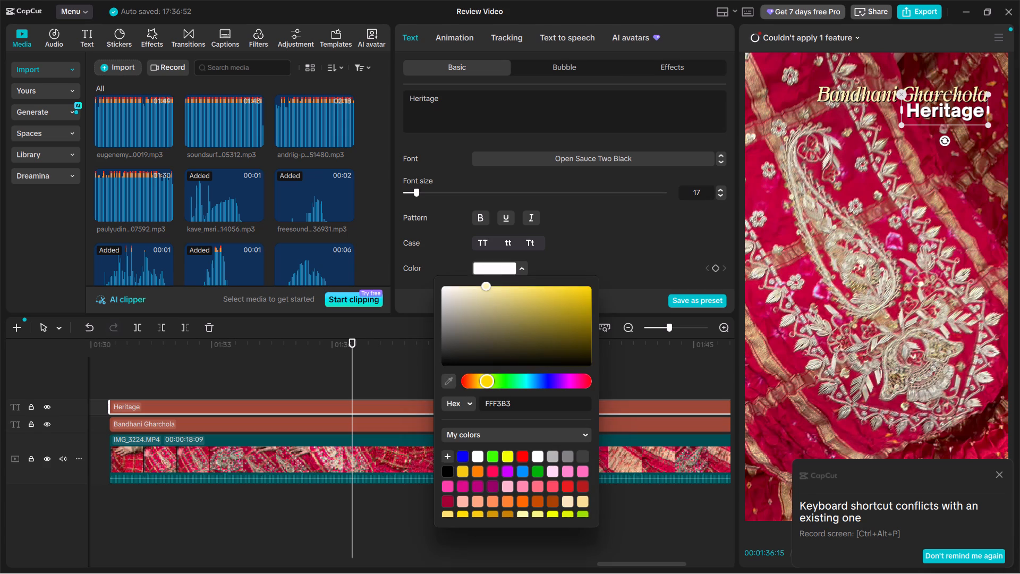
left_click(518, 402)
key("ctrl+a")
key("ctrl+v")
left_click(484, 288)
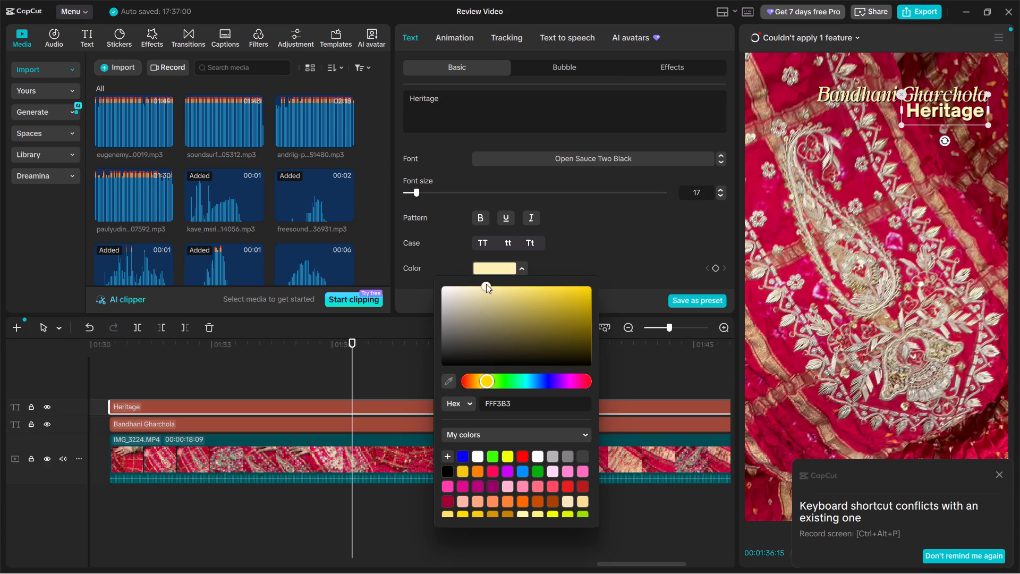
left_click(572, 238)
Scrub back toward the start of the title clips and briefly play to check the matching text colors.
left_click(295, 368)
left_click_drag(295, 368, 257, 359)
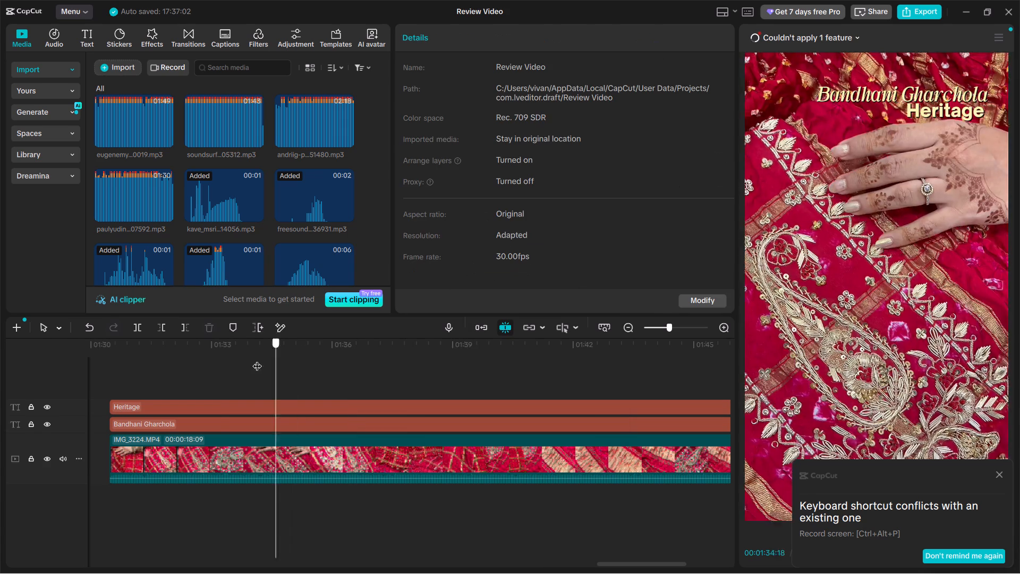
left_click_drag(257, 359, 219, 358)
key("space")
key("space")
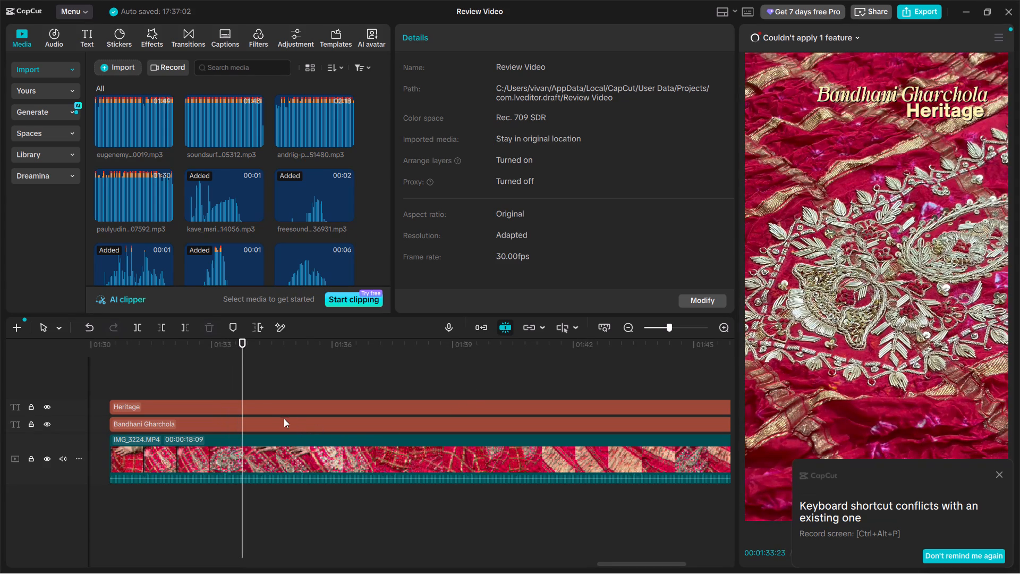
Enlarge the Heritage title slightly so its width roughly matches the word Gharchola above it.
left_click(265, 410)
scroll(959, 112, "up", 5, "ctrl")
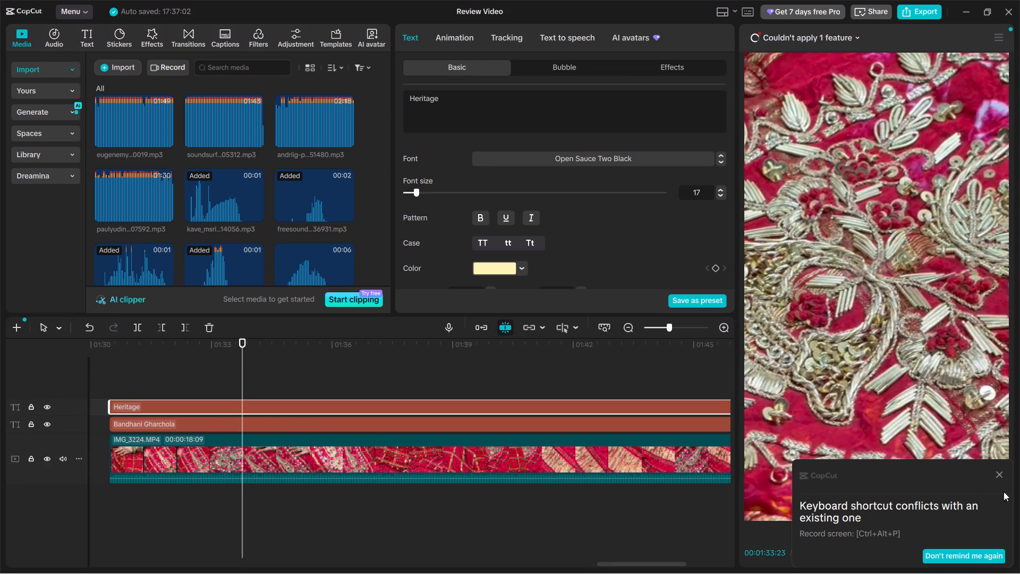
left_click(1002, 477)
left_click_drag(988, 497, 1006, 483)
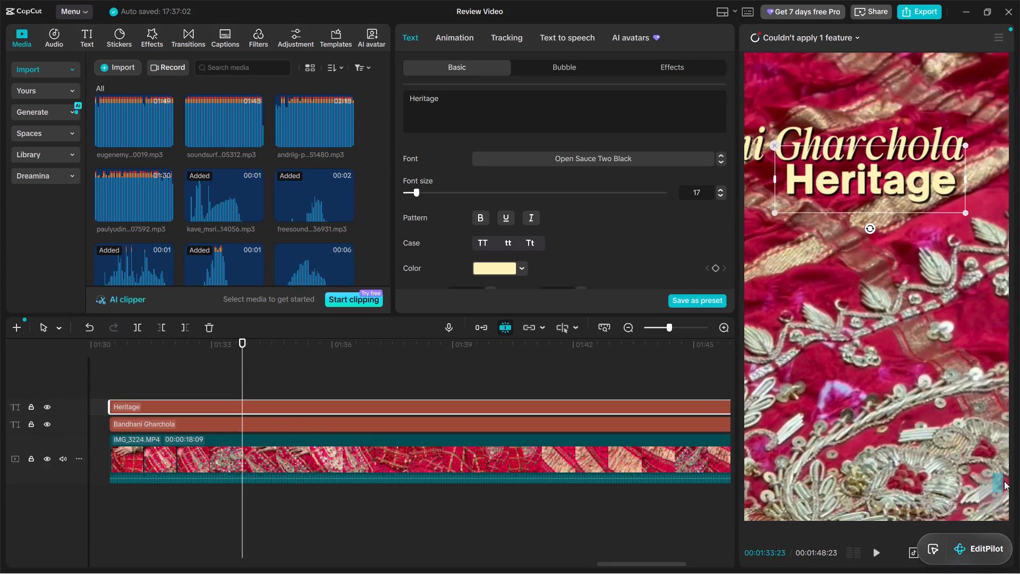
left_click_drag(965, 213, 975, 217)
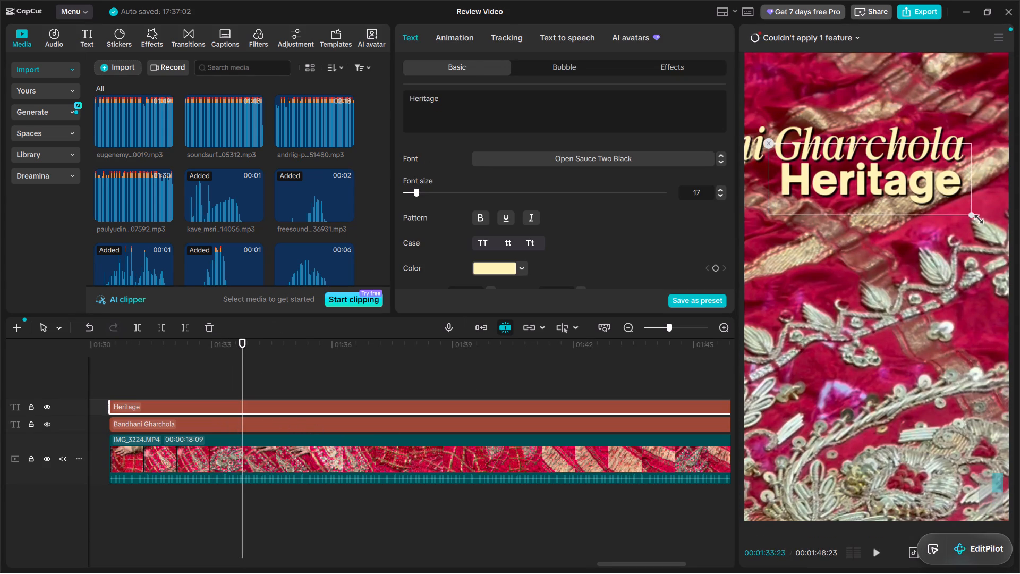
left_click_drag(975, 217, 975, 221)
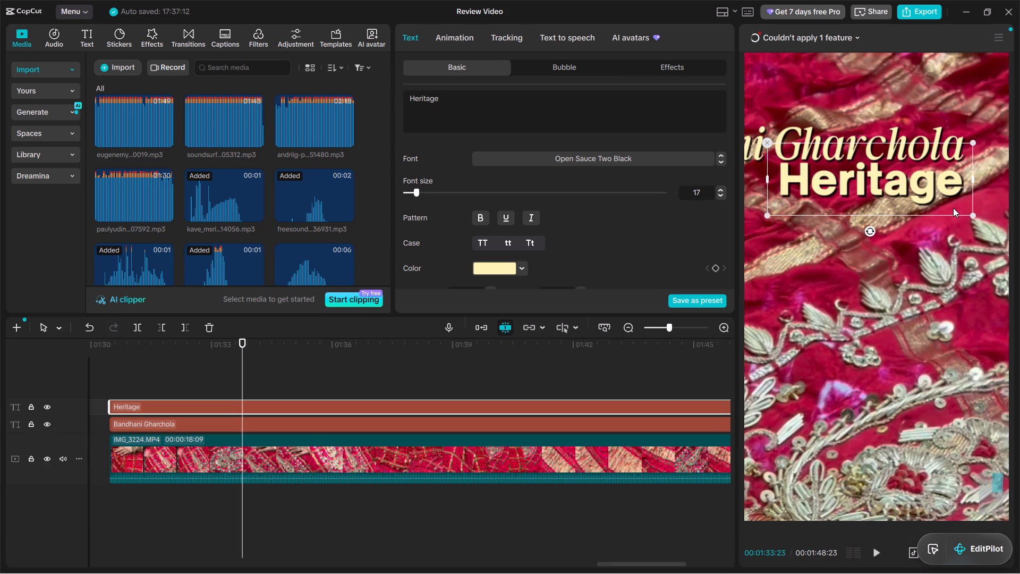
scroll(953, 204, "down", 6, "ctrl")
scroll(919, 204, "up", 1, "ctrl")
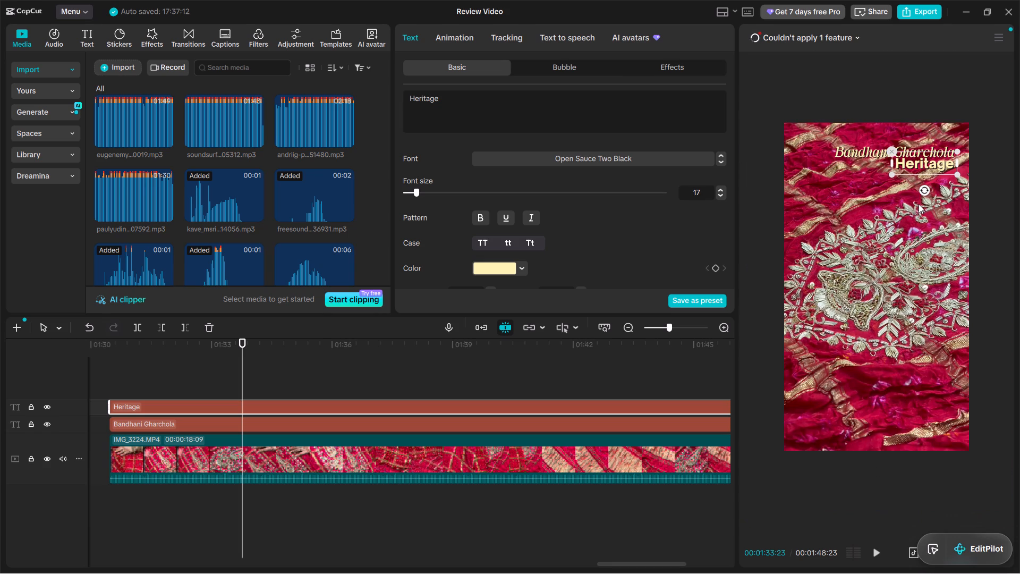
scroll(919, 204, "up", 4, "ctrl")
Nudge the Heritage title slightly down to leave a small gap beneath Gharchola, keeping their right ends aligned.
left_click(269, 384)
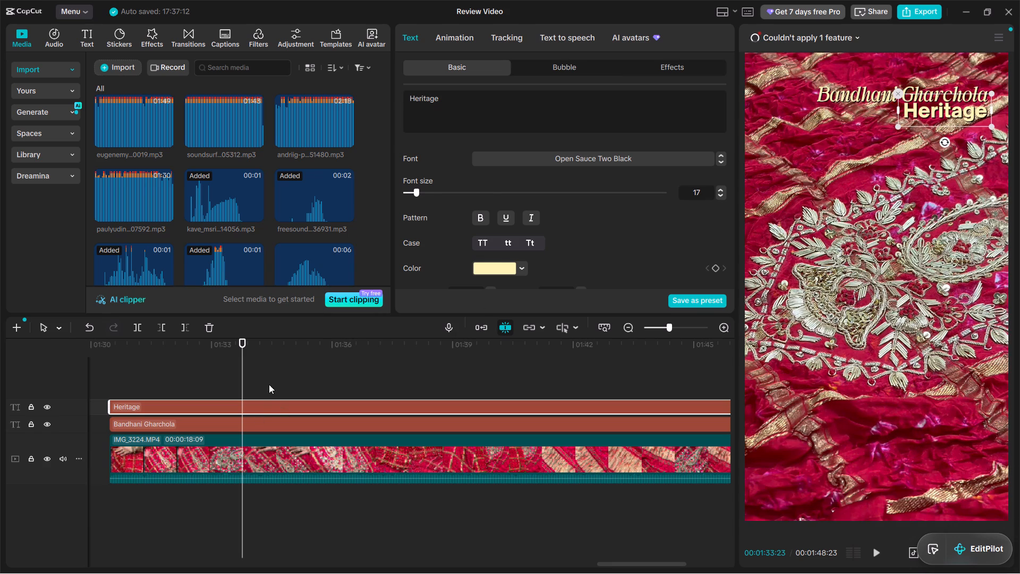
left_click_drag(273, 385, 263, 389)
scroll(979, 155, "up", 4, "ctrl")
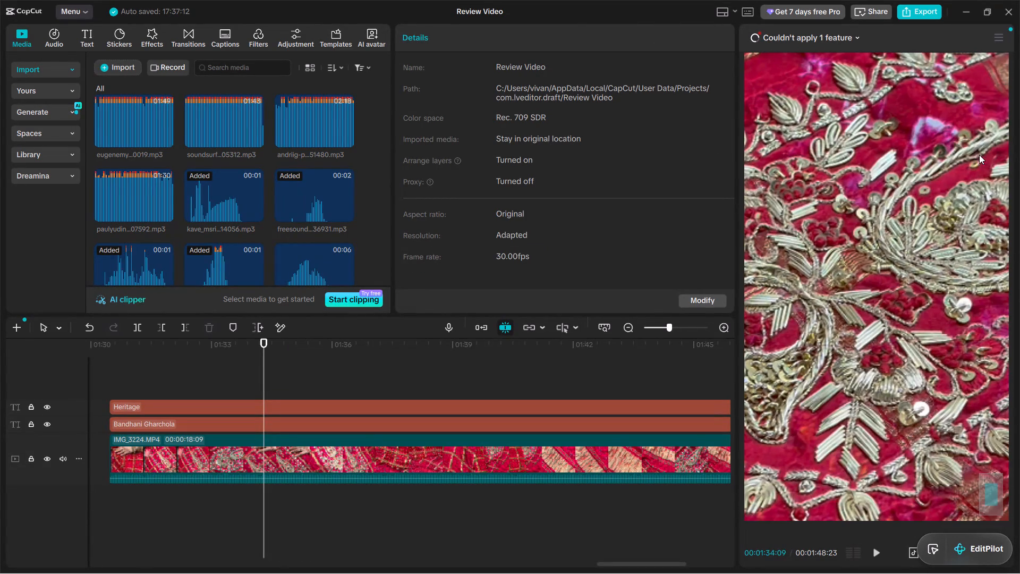
scroll(979, 155, "up", 2, "ctrl")
left_click_drag(991, 497, 1001, 456)
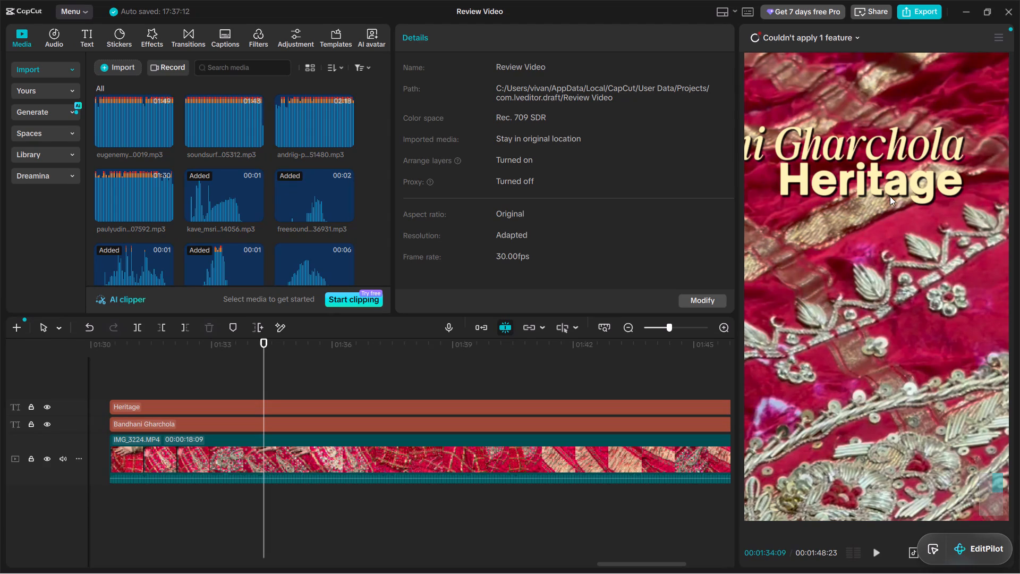
left_click(890, 196)
left_click_drag(894, 205, 897, 211)
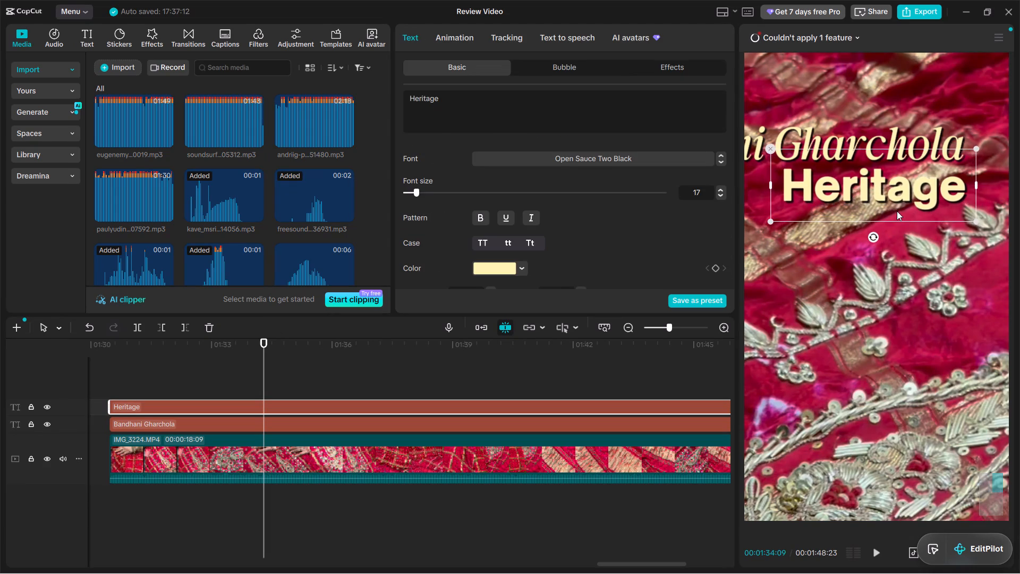
left_click_drag(897, 211, 895, 210)
scroll(891, 197, "down", 10, "ctrl")
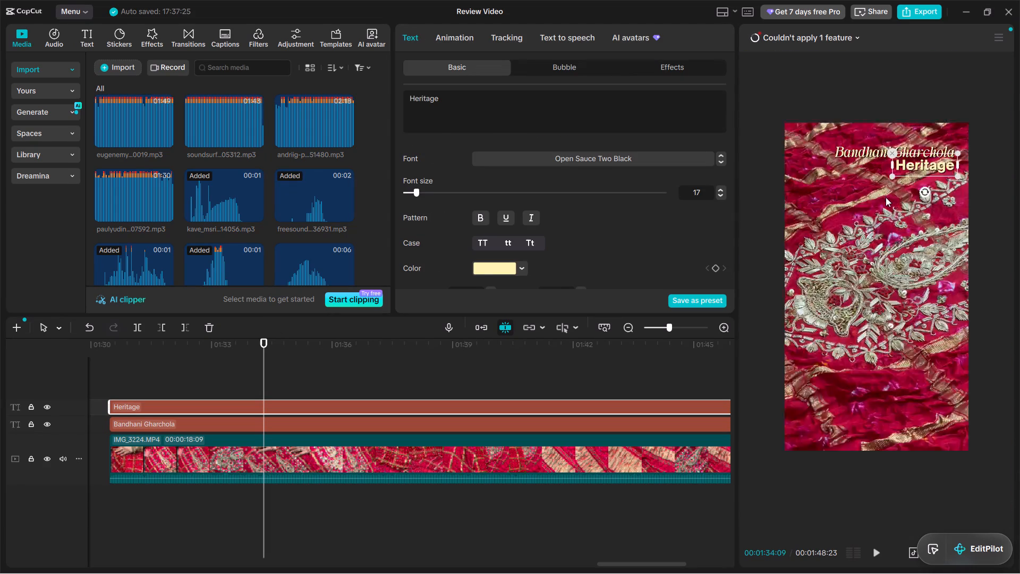
scroll(886, 197, "down", 2, "ctrl")
scroll(886, 197, "up", 3, "ctrl")
Play back the titled clip near its start and at the closing logo to check the title lockup and where it ends.
left_click(228, 366)
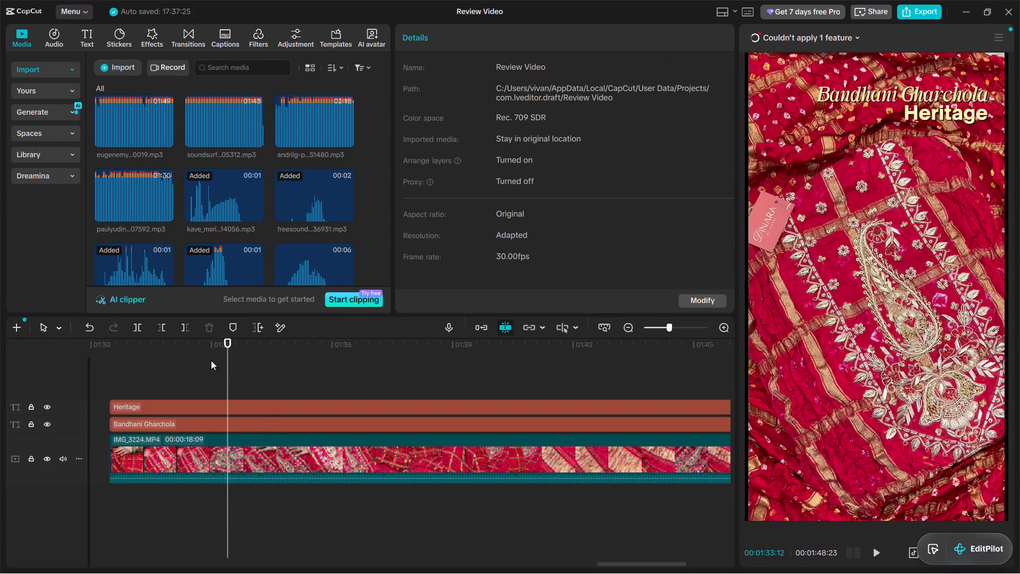
left_click(176, 361)
key("space")
scroll(354, 387, "up", 3, "alt")
scroll(355, 387, "down", 2, "alt")
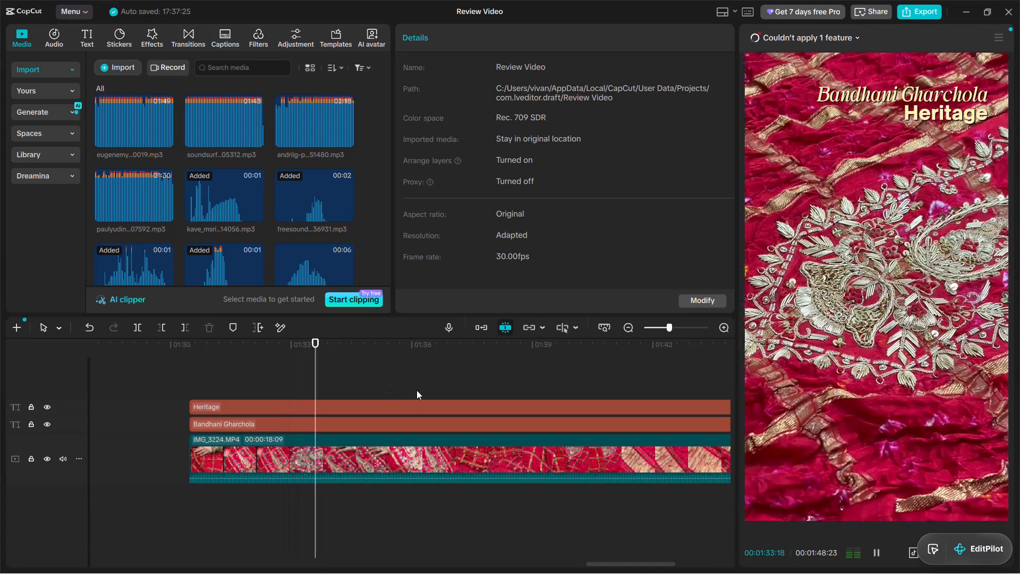
scroll(418, 391, "down", 14, "ctrl")
left_click(559, 378)
left_click(545, 376)
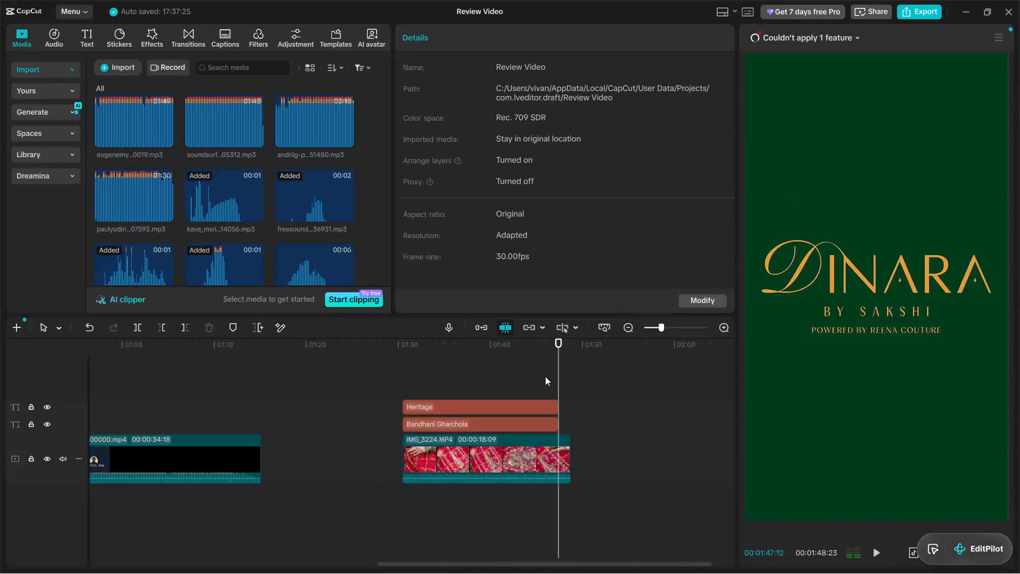
key("space")
scroll(560, 411, "up", 5, "alt")
scroll(561, 411, "down", 6, "alt")
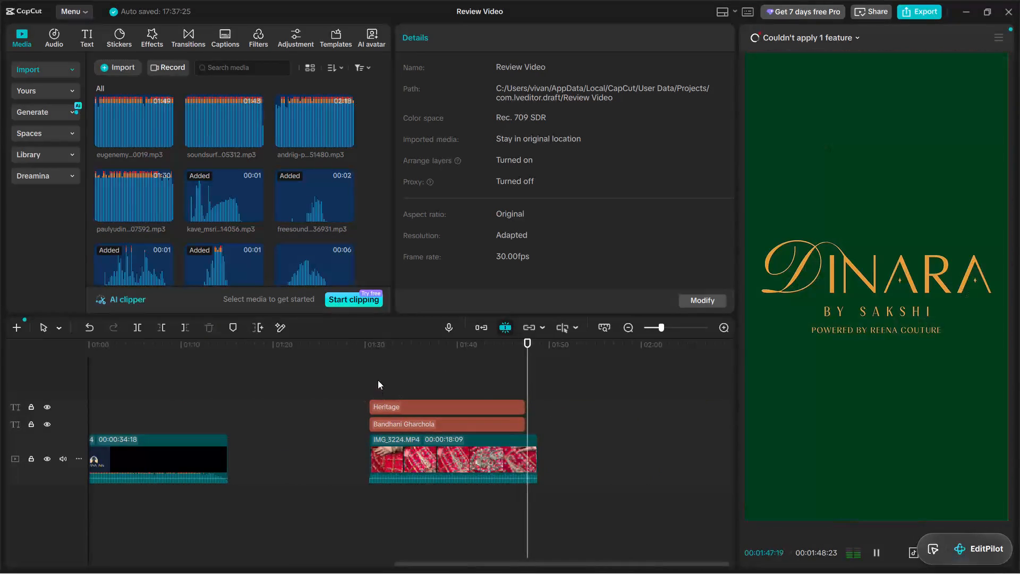
Set the export range's in point at the start of the IMG_3224.MP4 clip.
left_click(368, 378)
key("i")
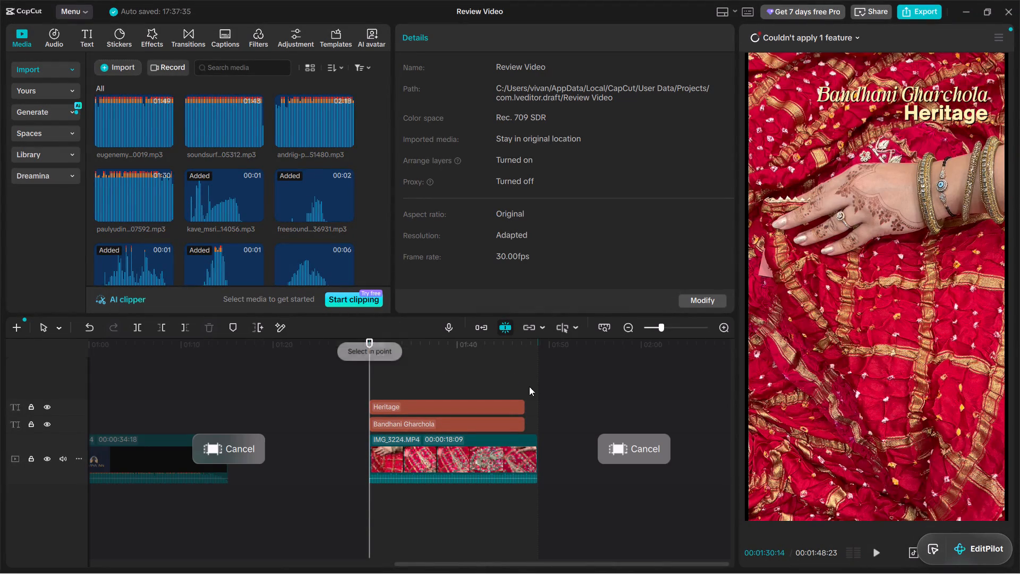
Export the marked range as a video named heritage and dismiss the sharing options without sharing.
left_click(916, 8)
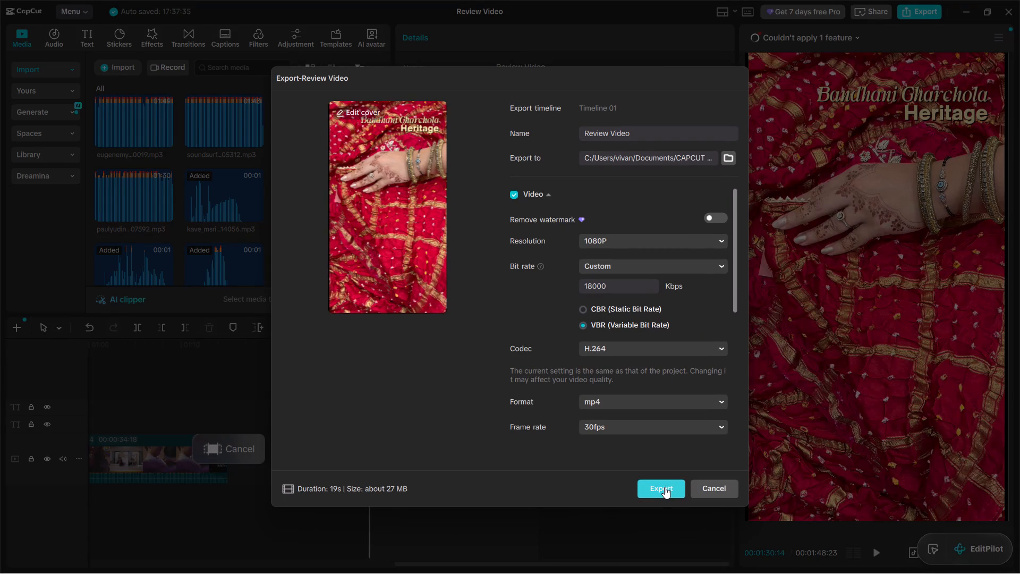
left_click(647, 135)
key("ctrl+a")
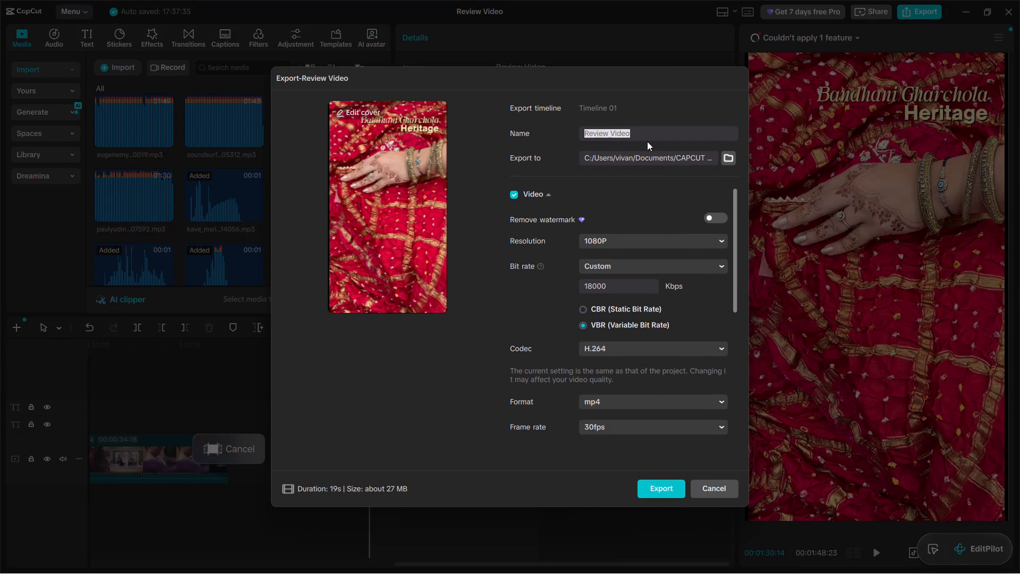
key("ctrl+v")
key("ctrl+a")
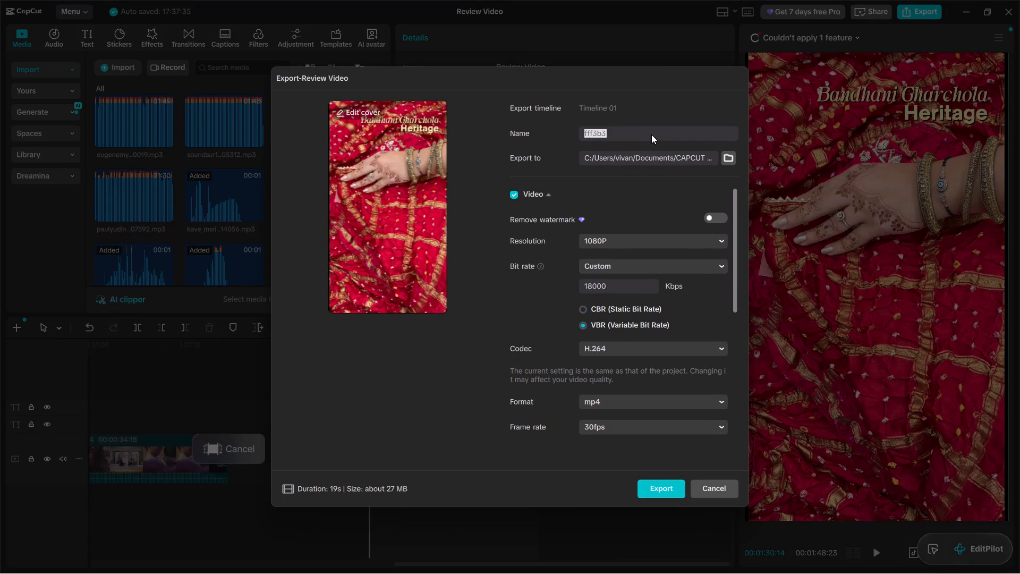
type("heritage")
key("Return")
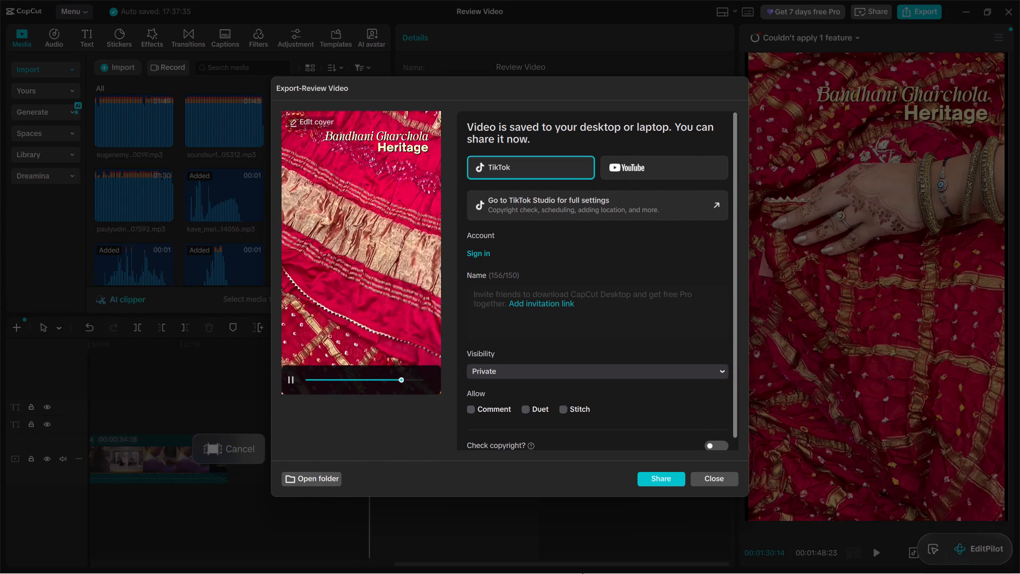
left_click(702, 482)
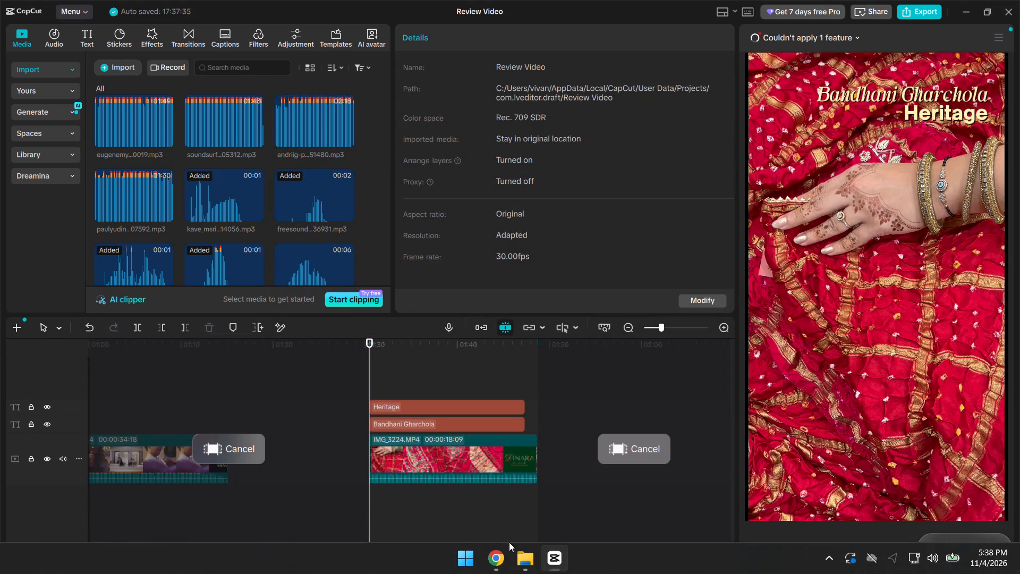